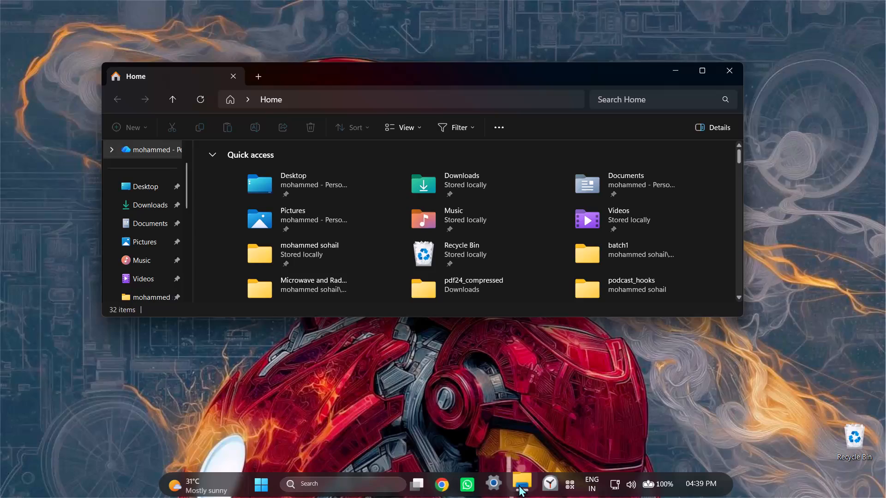
Close the browser window with the open PDFs and the File Explorer window.
click(882, 0)
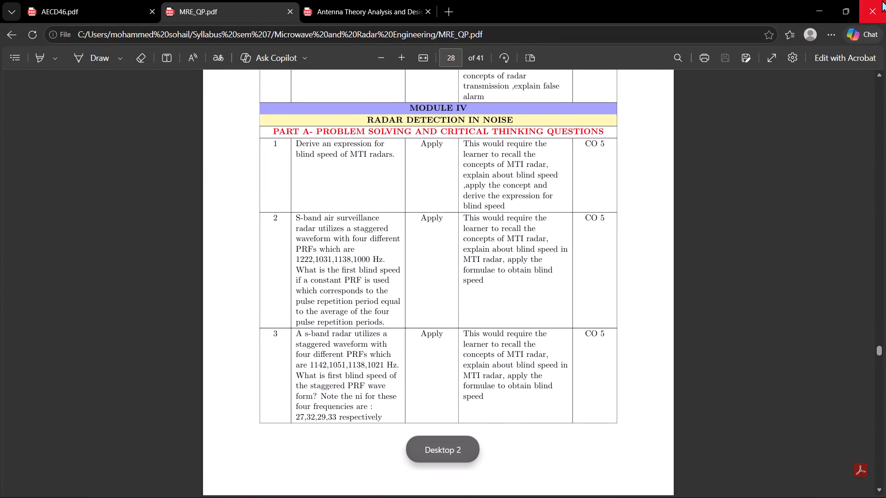
click(716, 53)
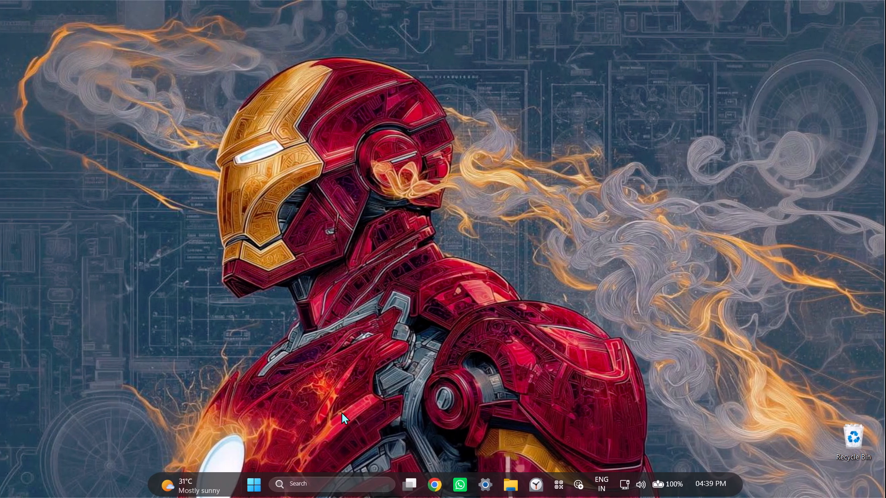
Search for DaVinci Resolve on the computer and launch it.
click(332, 491)
text(dav)
key(Return)
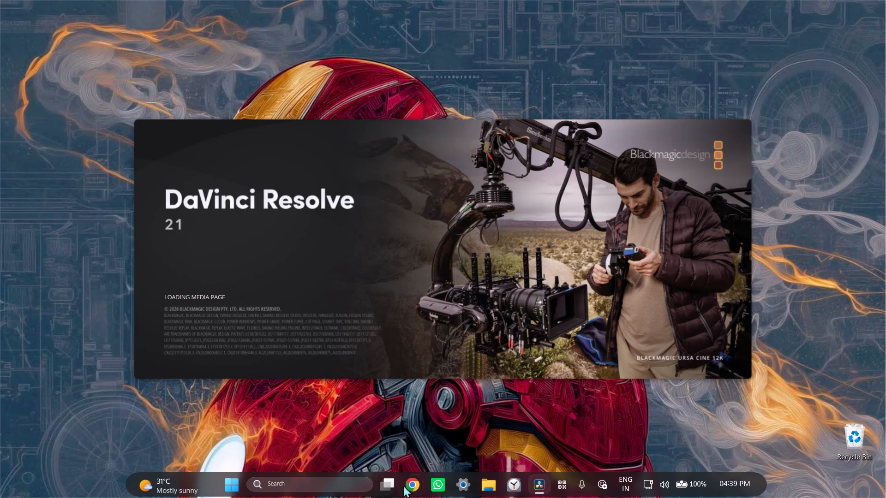
click(621, 239)
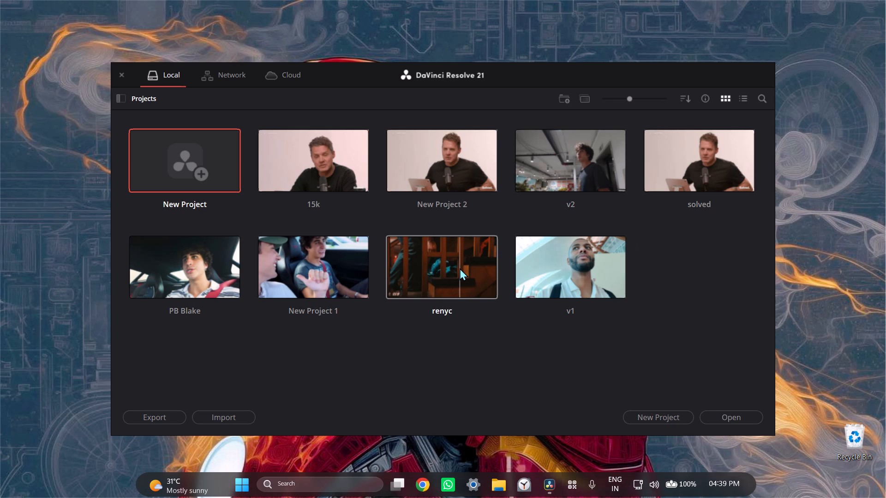
Create a new local project named pb.
double_click(185, 161)
key(BackSpace)
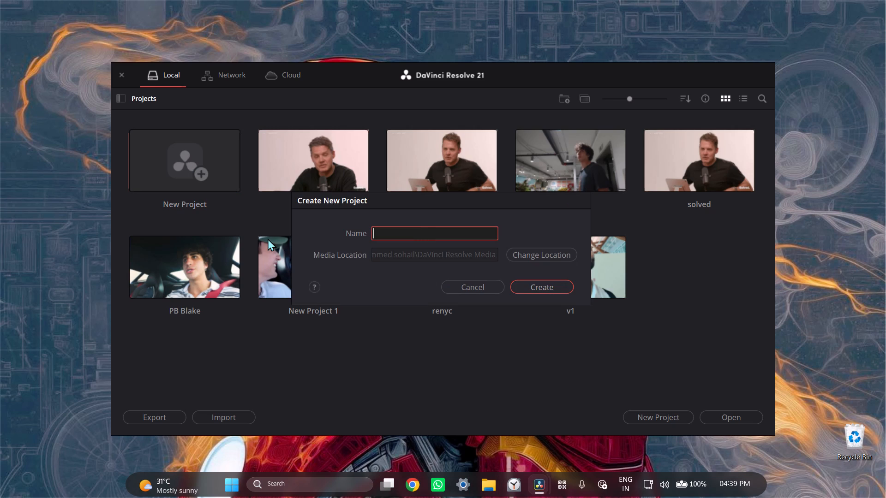
text(pb)
key(Return)
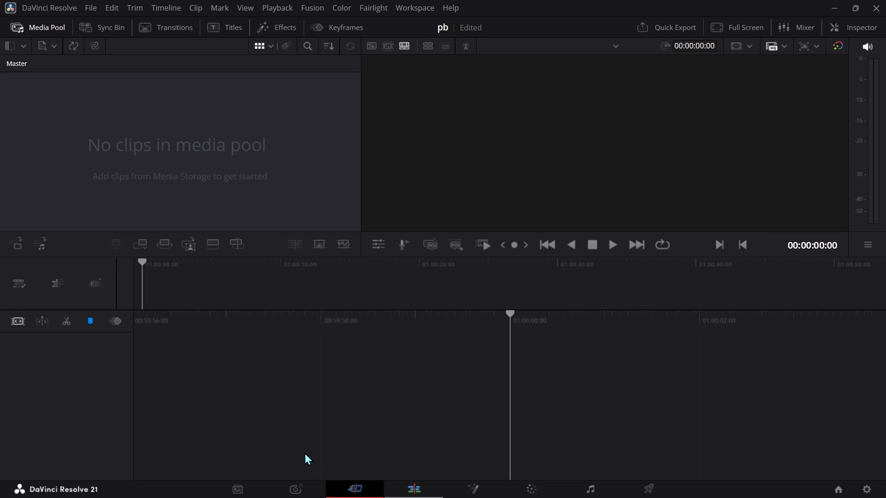
Import all SRT files from the captions folder in podcast_hooks > ep3_hooks into the project's media pool.
click(482, 483)
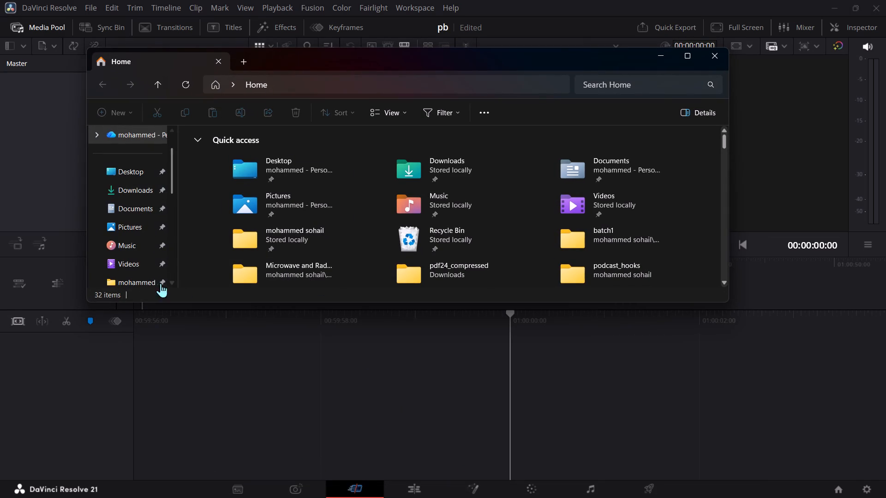
scroll(143, 273, down, 2)
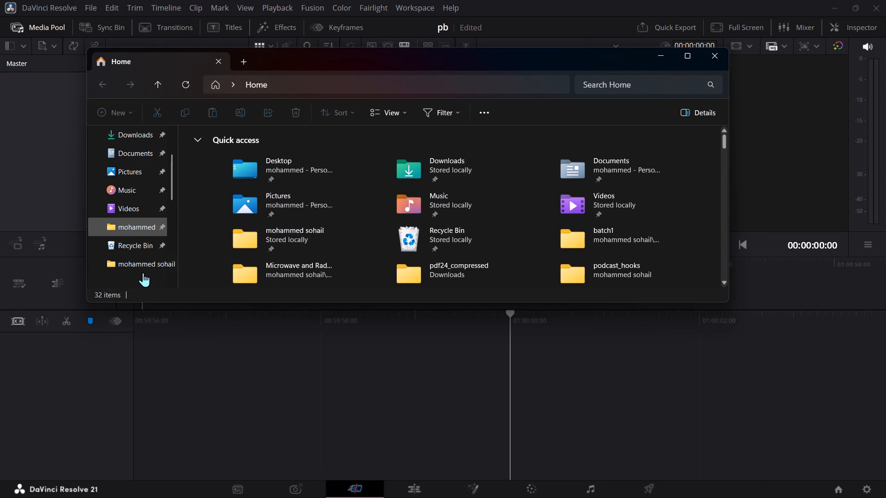
scroll(139, 259, down, 1)
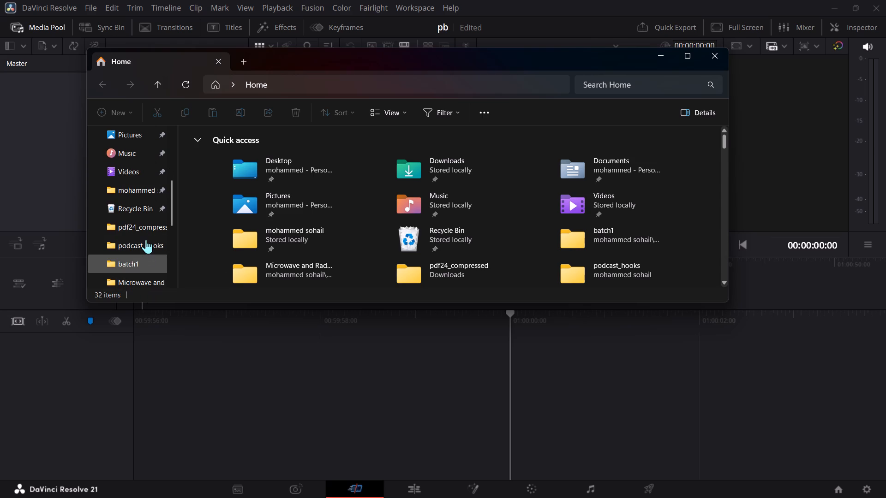
click(146, 239)
click(146, 239)
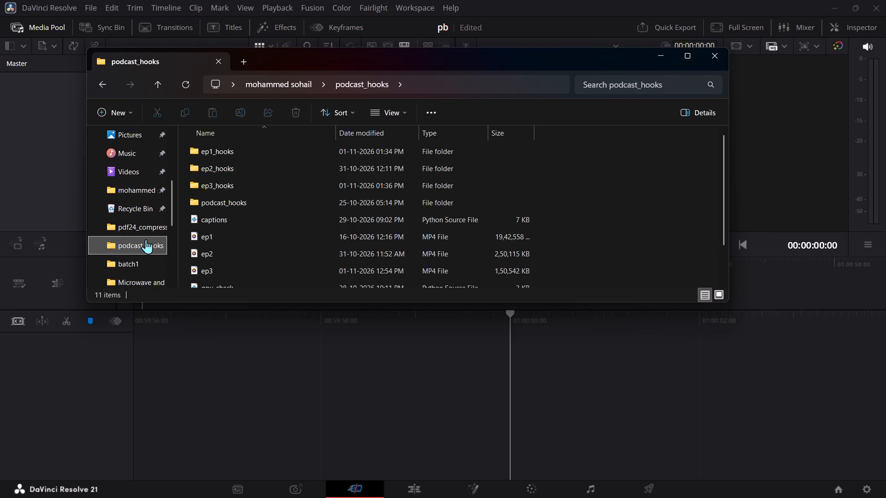
double_click(263, 183)
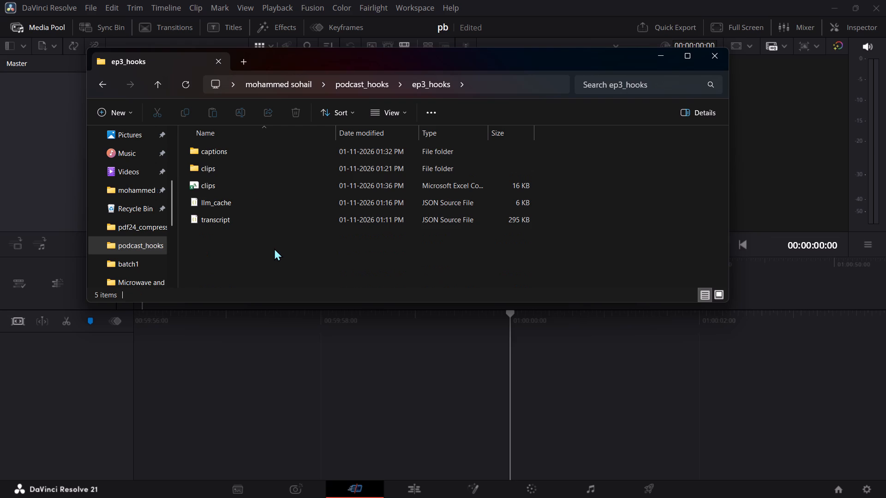
double_click(246, 148)
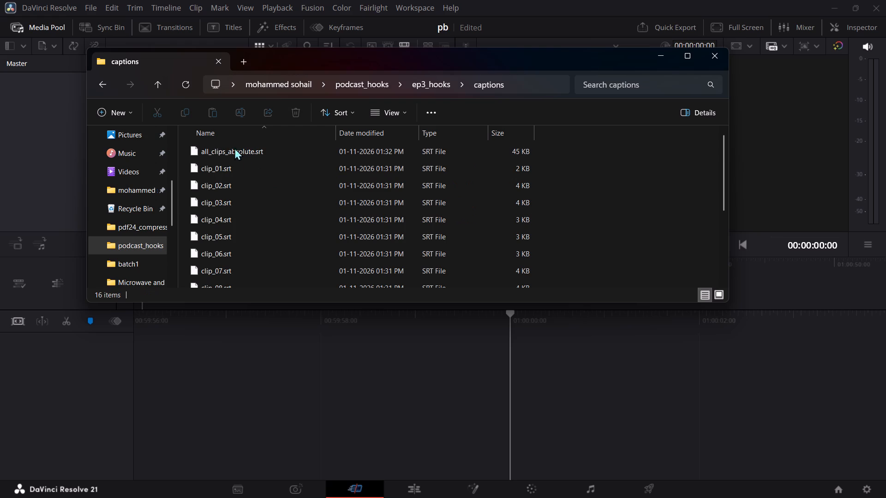
scroll(330, 281, down, 4)
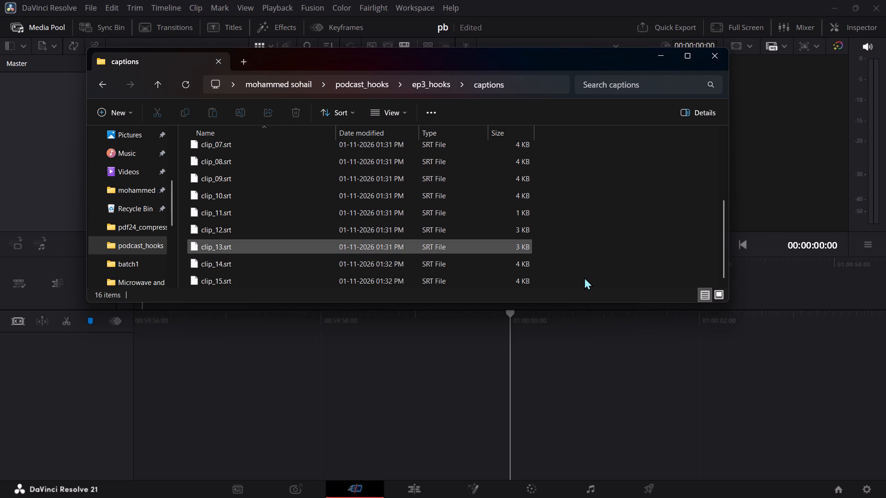
key(ctrl+a)
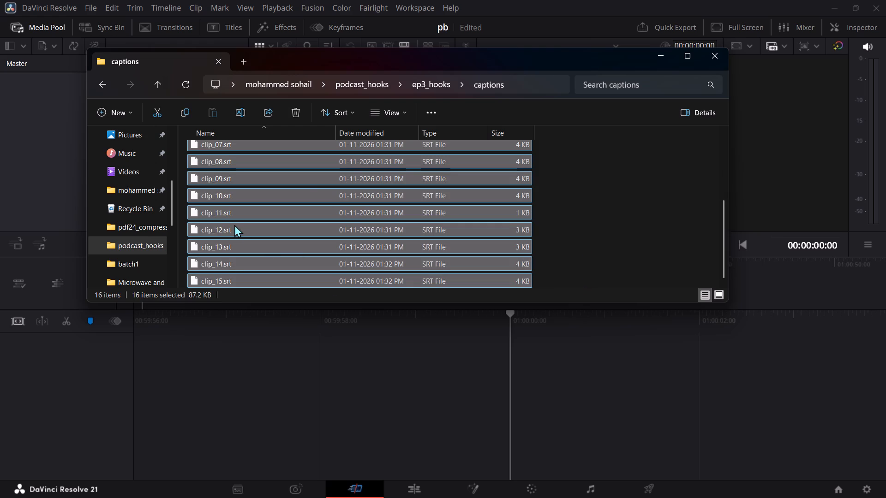
drag(234, 225, 43, 136)
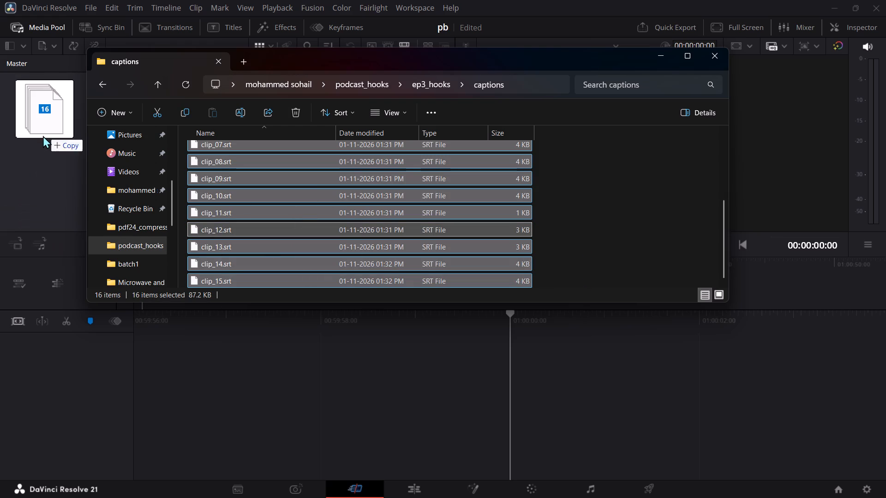
Import all video files from the clips folder in ep3_hooks into the media pool and close the file window.
click(102, 83)
double_click(236, 170)
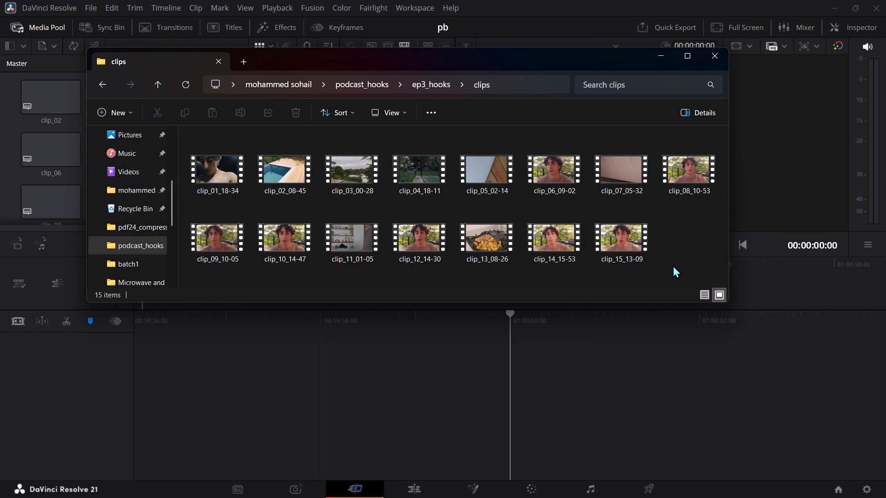
drag(673, 265, 216, 161)
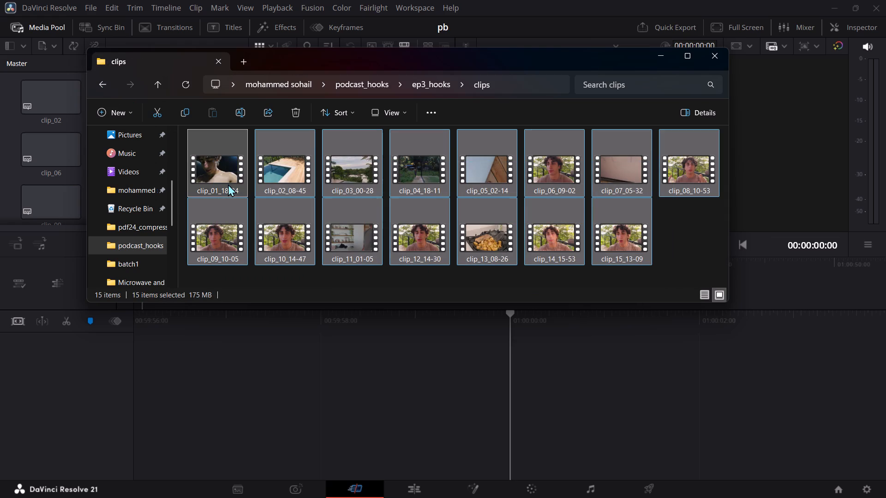
drag(227, 181, 22, 127)
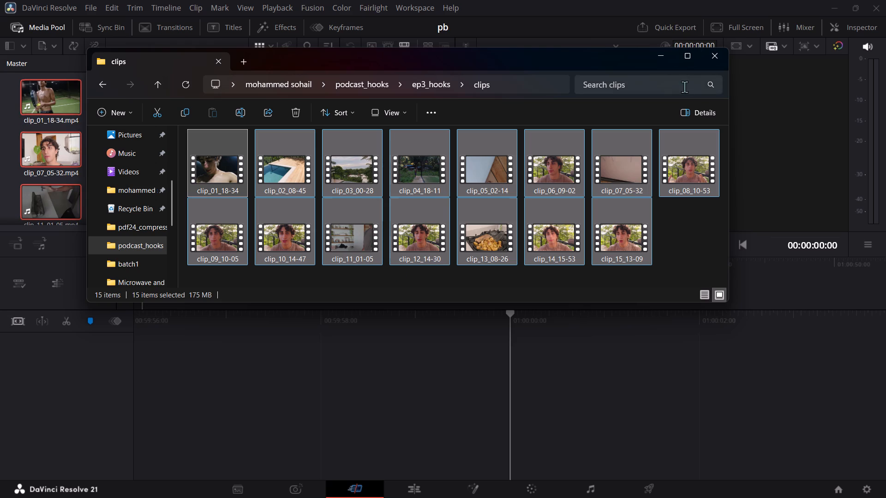
click(715, 58)
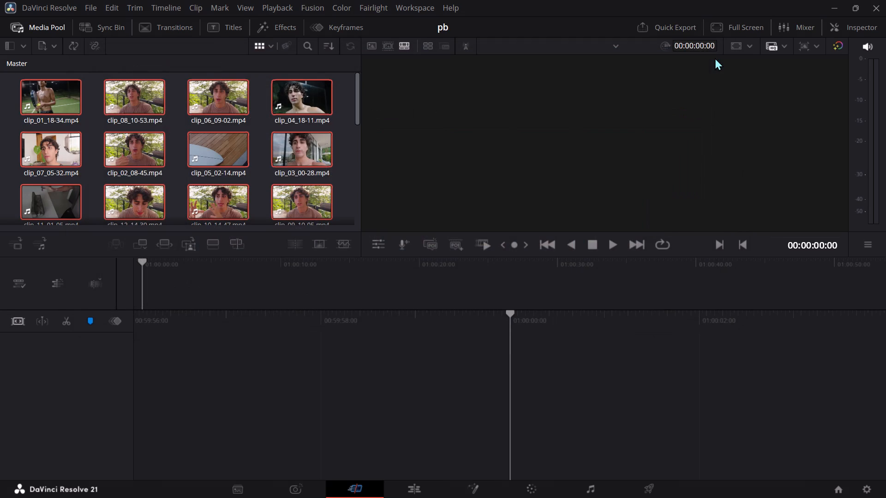
click(502, 171)
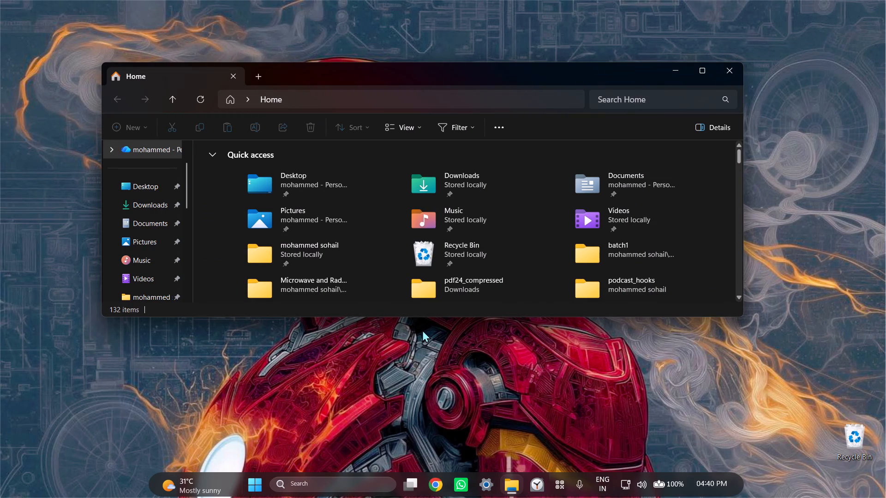
Open the clips spreadsheet file from podcast_hooks > ep3_hooks in Excel.
scroll(159, 262, down, 1)
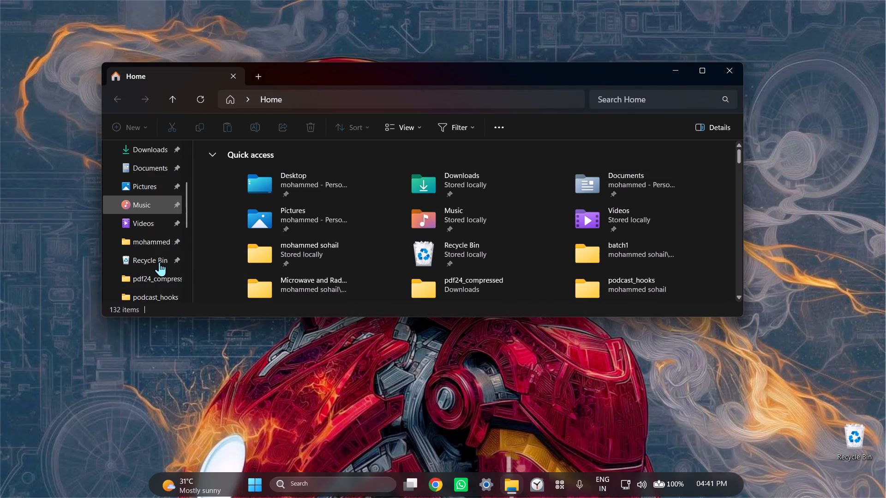
scroll(159, 262, down, 1)
click(156, 280)
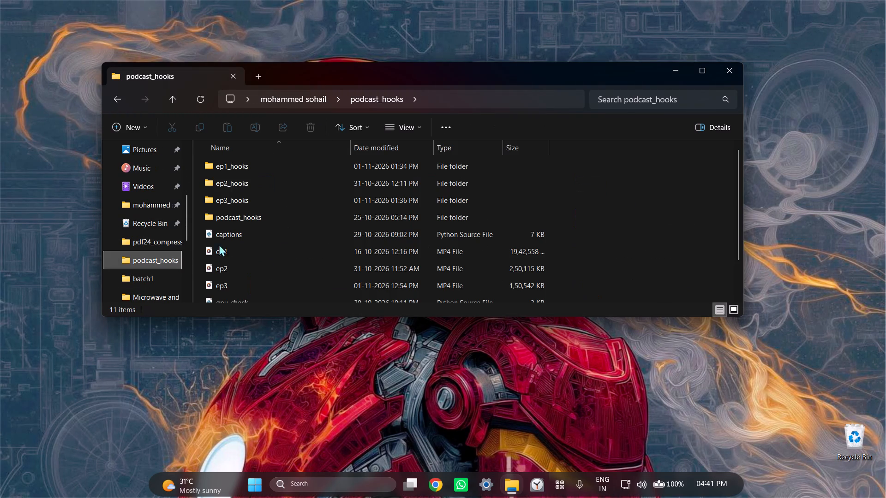
double_click(263, 202)
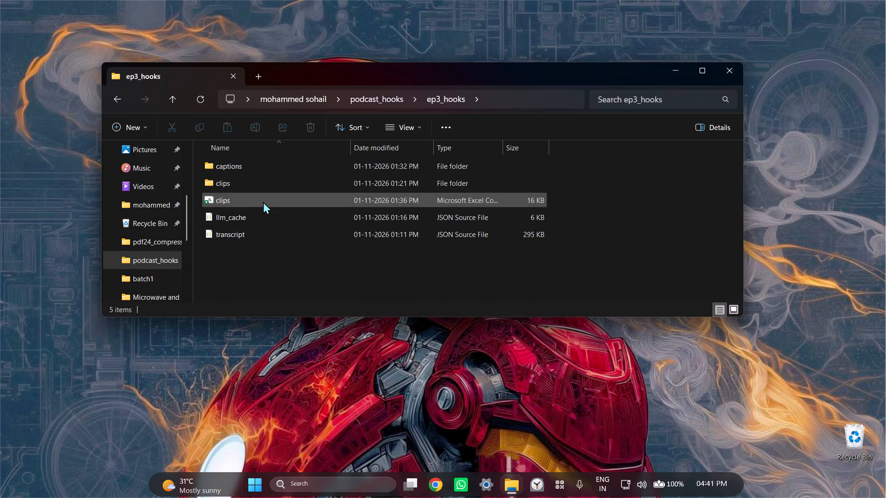
double_click(256, 199)
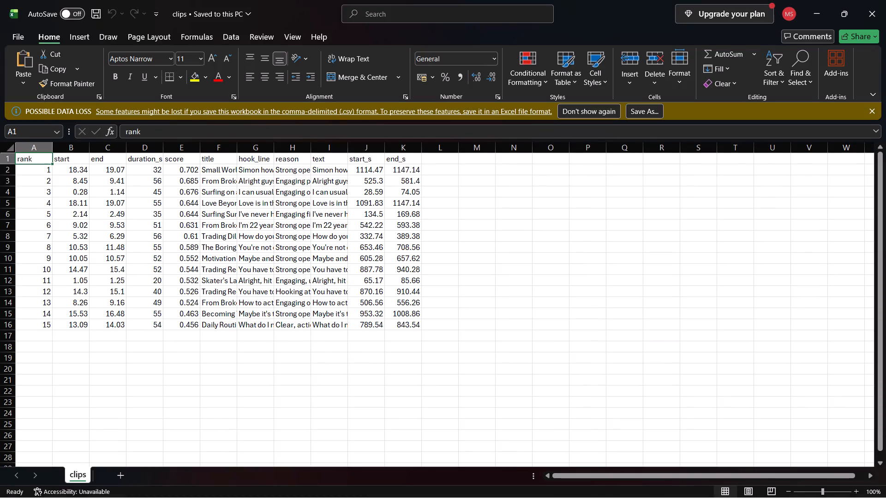
Widen the title column in the clips spreadsheet.
drag(236, 146, 328, 148)
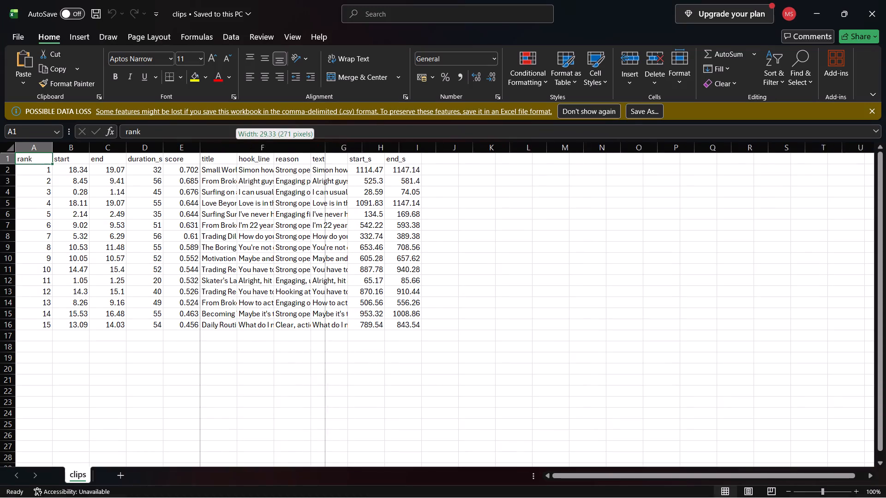
drag(328, 148, 358, 145)
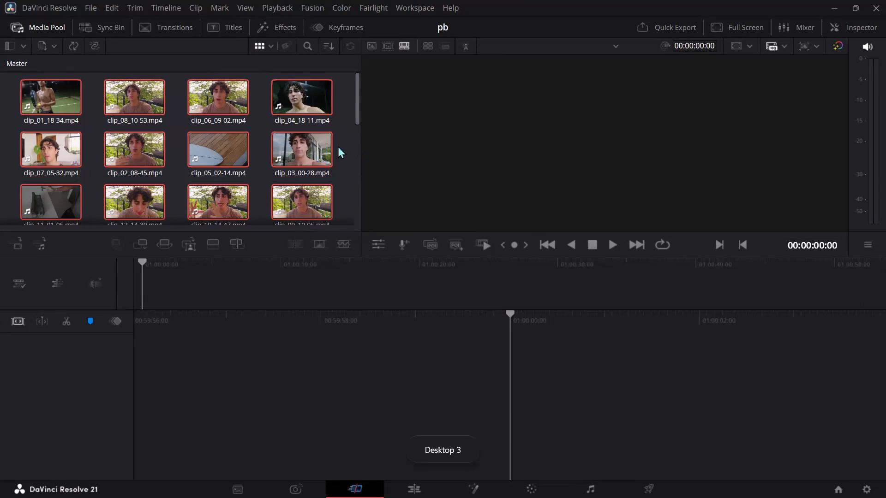
Back in DaVinci Resolve, place only clip_01_18-34.mp4 at the start of a new timeline.
drag(47, 90, 527, 332)
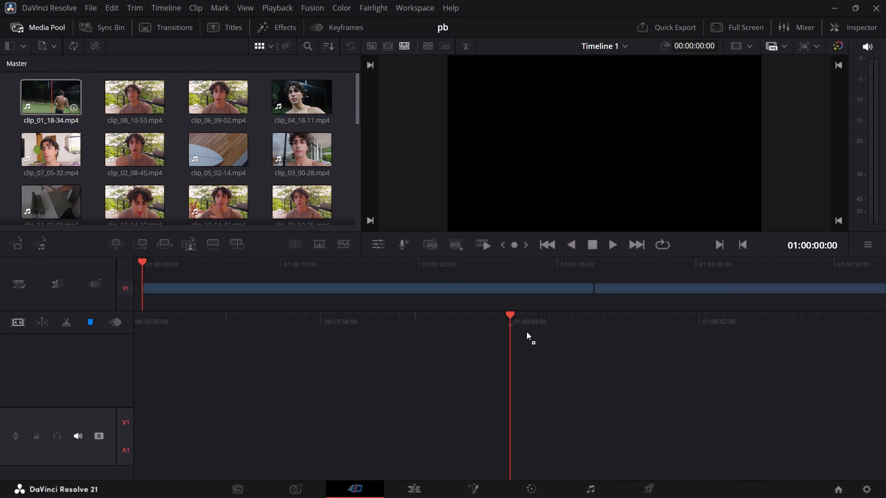
drag(527, 332, 78, 107)
click(52, 100)
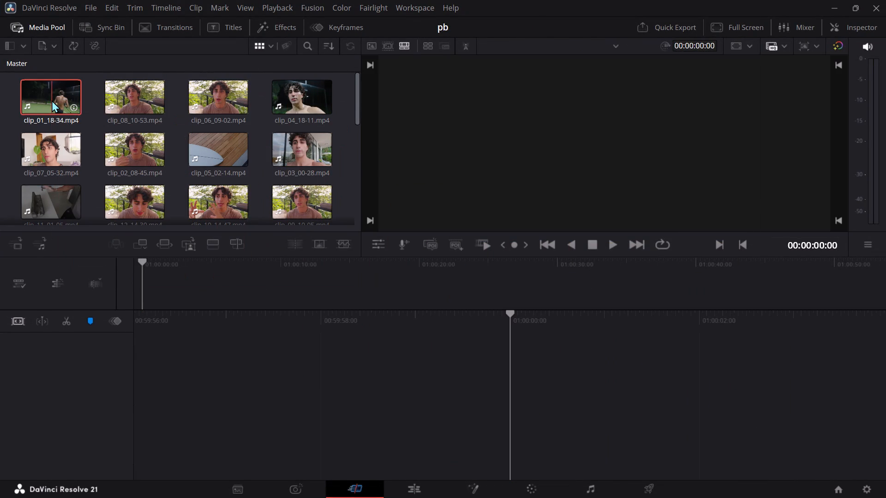
drag(52, 100, 566, 377)
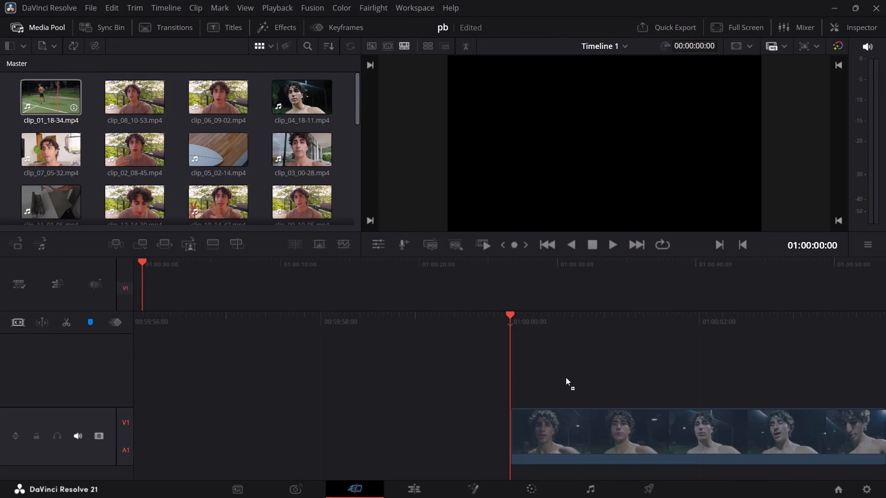
drag(566, 377, 558, 373)
Add the clip_01 subtitle file above the video clip, aligned with the start of the timeline.
scroll(291, 172, down, 3)
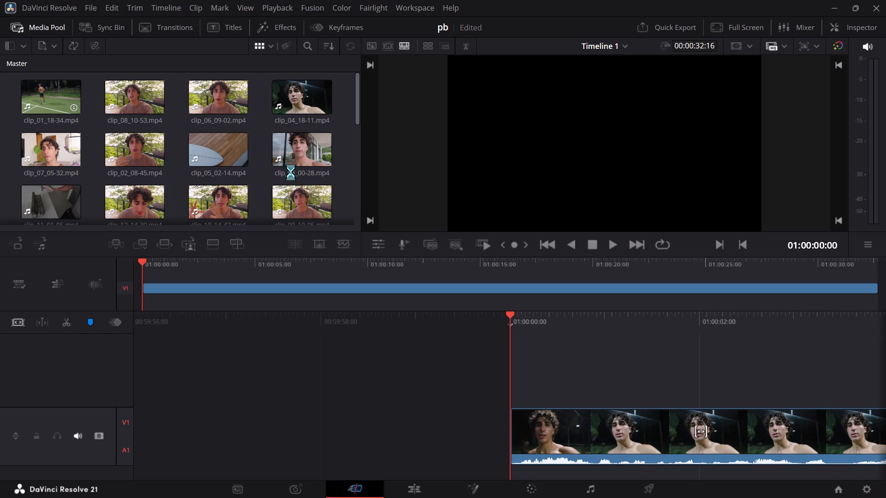
scroll(329, 375, down, 11)
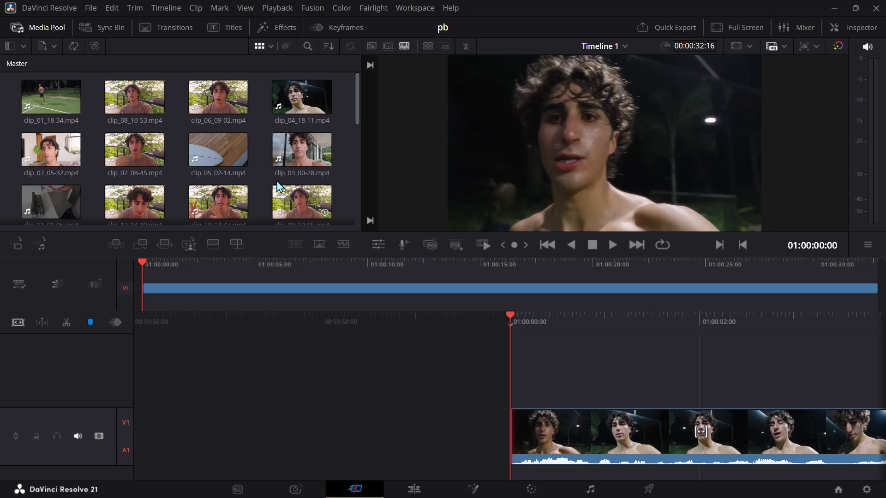
scroll(270, 175, down, 2)
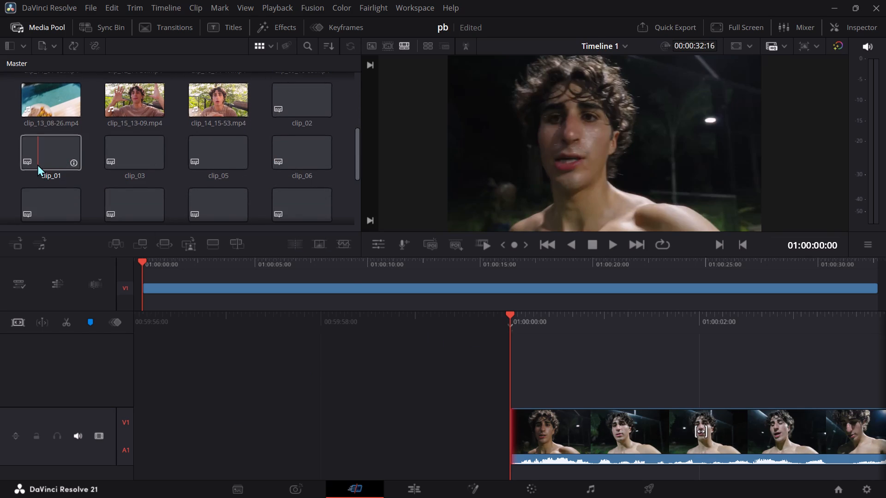
drag(37, 164, 506, 400)
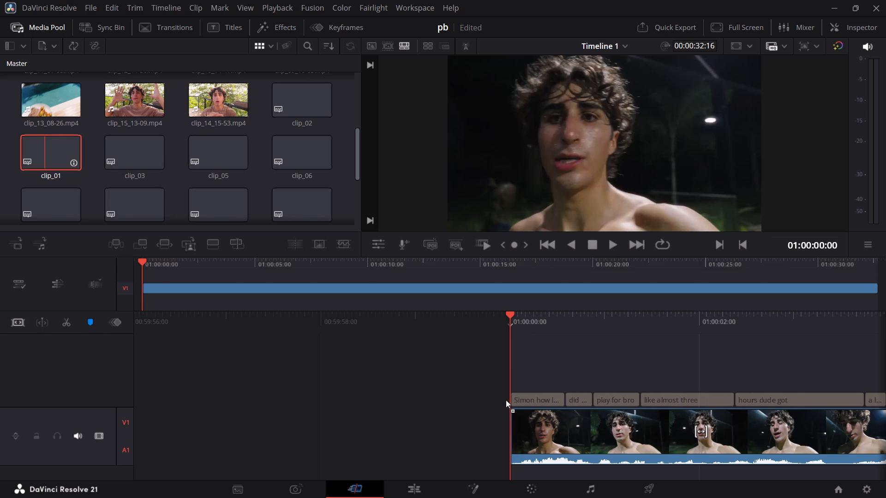
drag(506, 400, 506, 399)
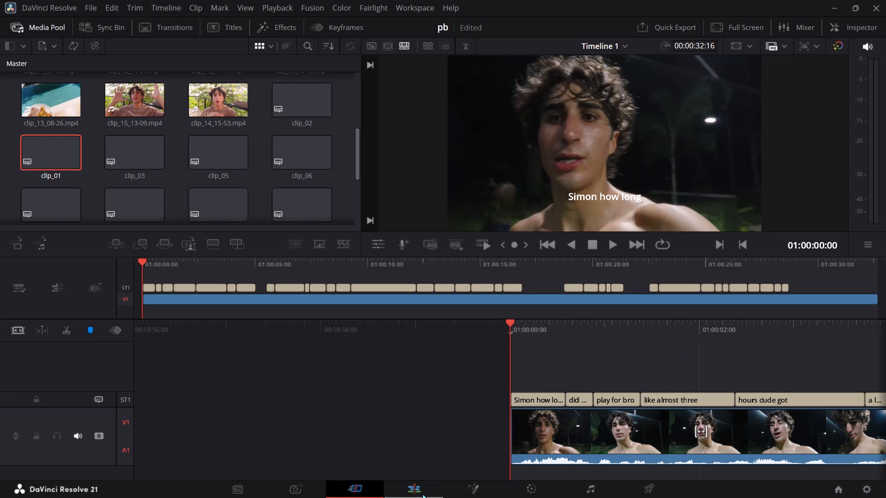
On the Edit page, switch the clip_01 timeline to a vertical frame and restore the standard-size timeline viewer.
click(422, 493)
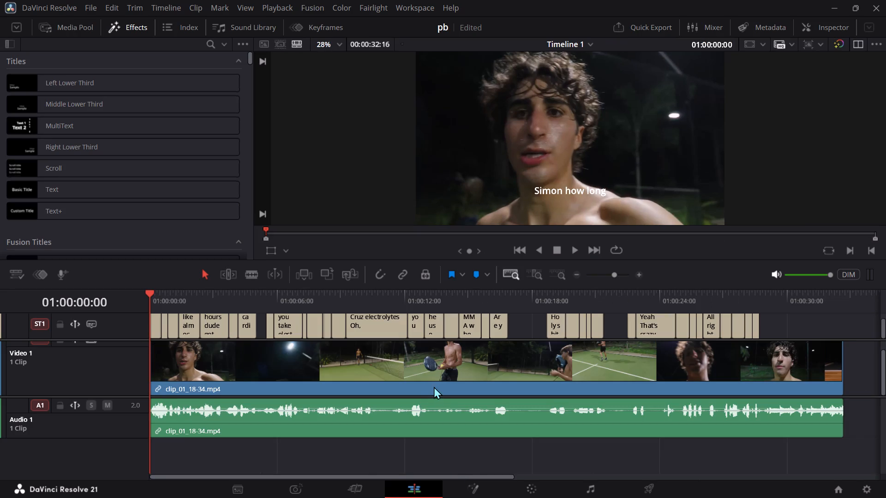
click(510, 358)
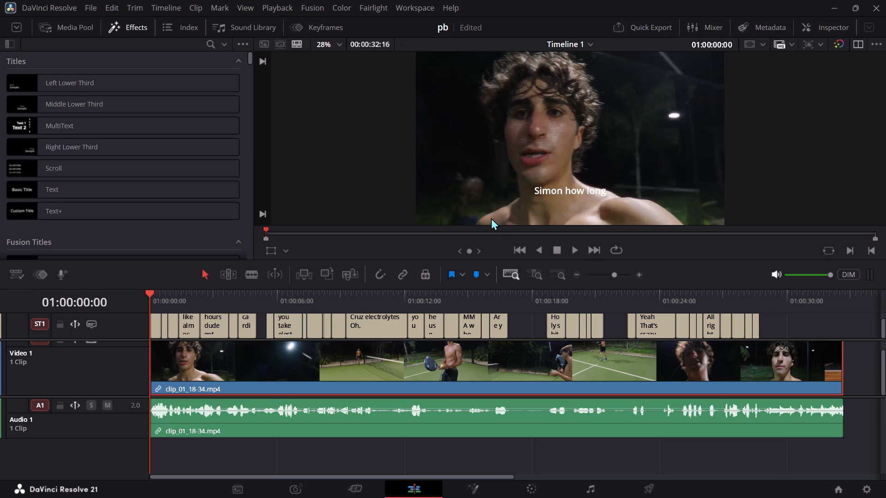
click(820, 27)
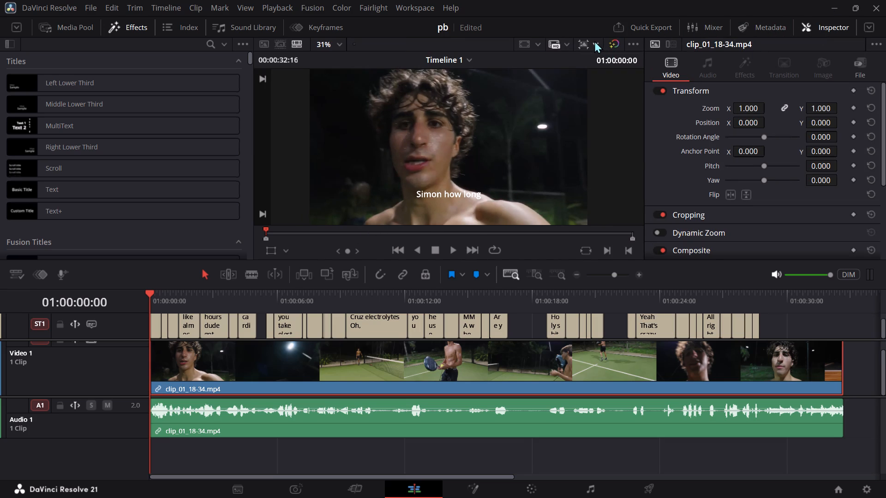
click(596, 41)
click(626, 104)
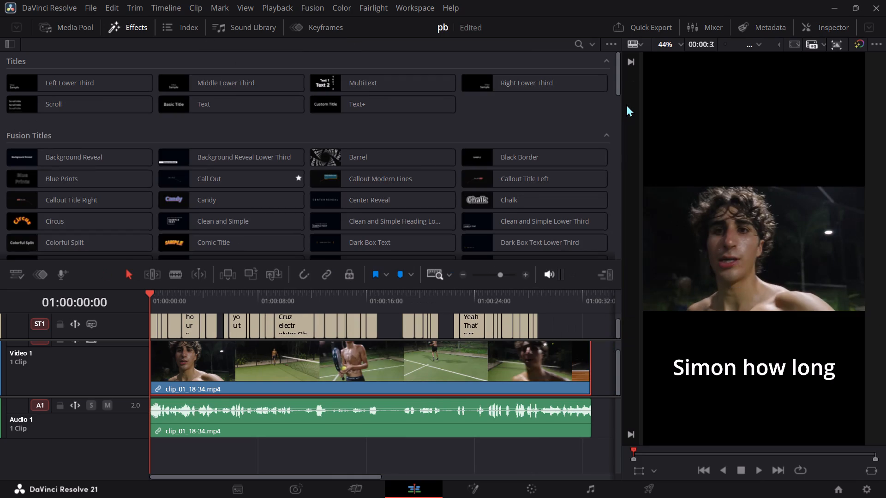
click(608, 278)
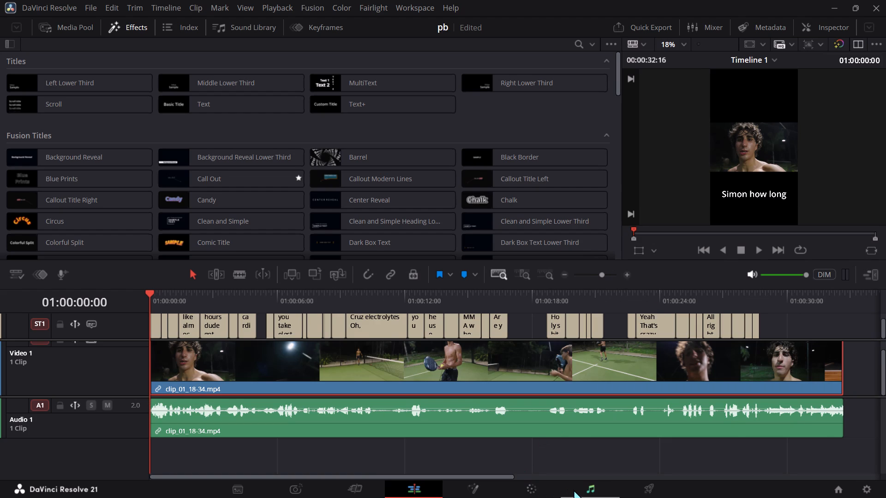
In Fusion, add a rectangle mask to clip_01_18-34.mp4 and enlarge it to nearly the full frame, about 1.0 wide by 0.99 high.
click(485, 484)
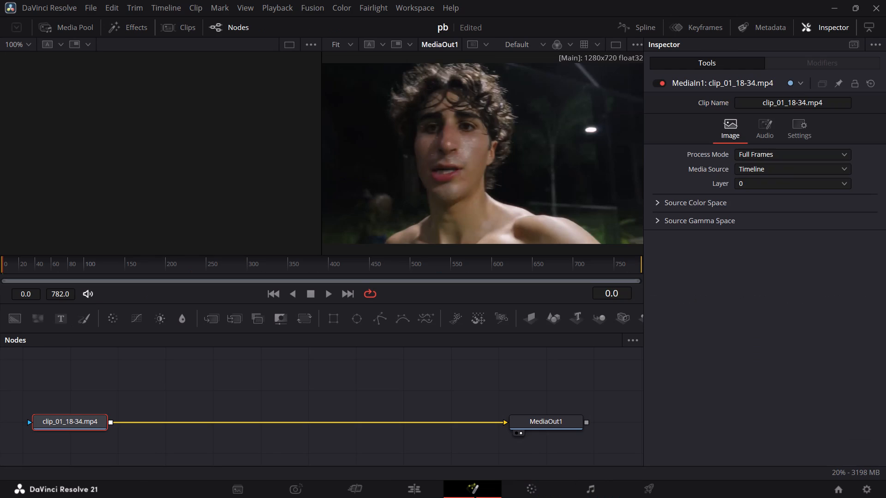
click(58, 429)
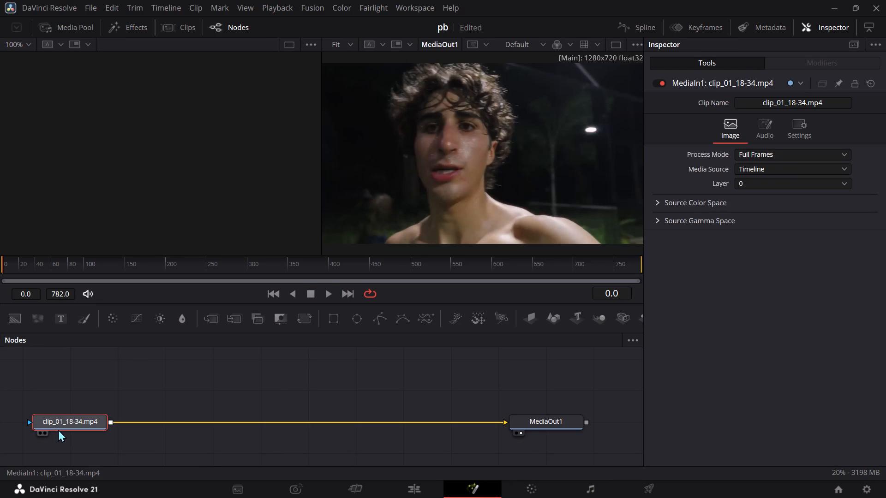
click(327, 312)
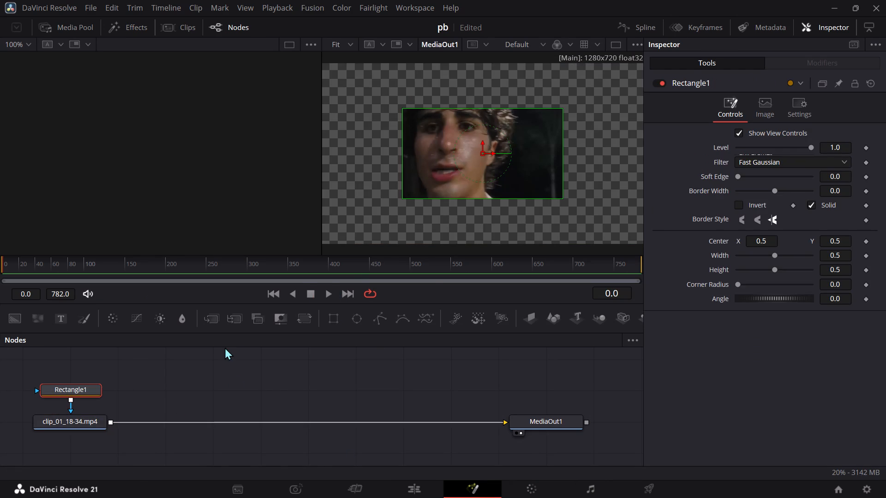
drag(403, 197, 339, 237)
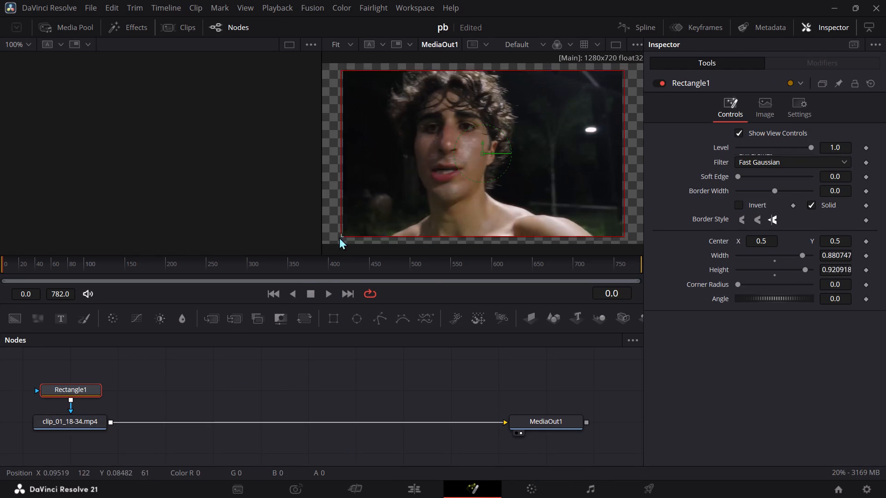
drag(339, 237, 324, 241)
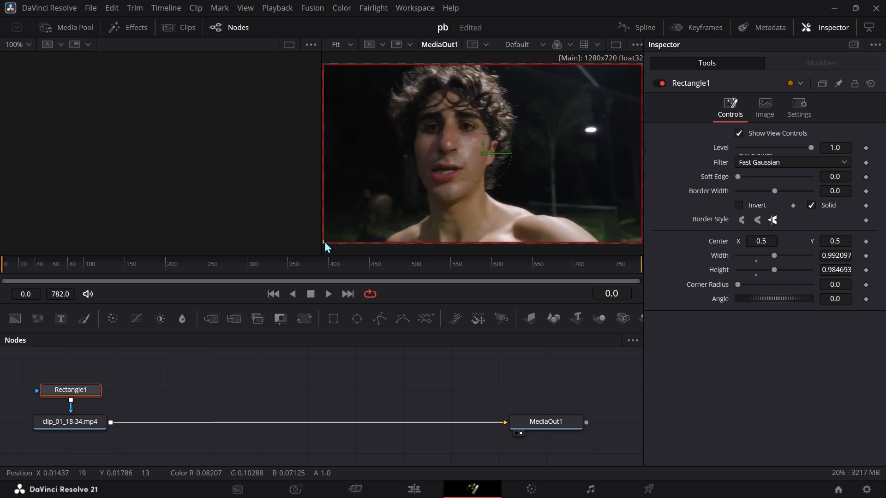
drag(324, 241, 325, 242)
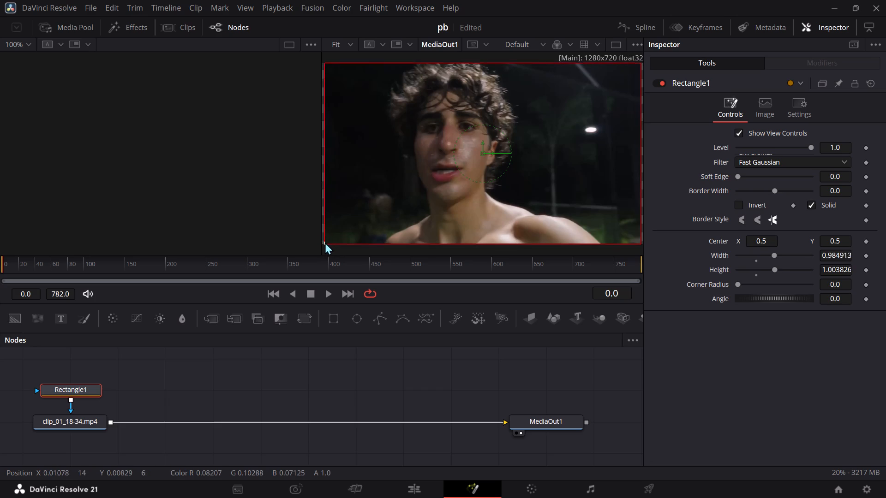
drag(325, 242, 323, 241)
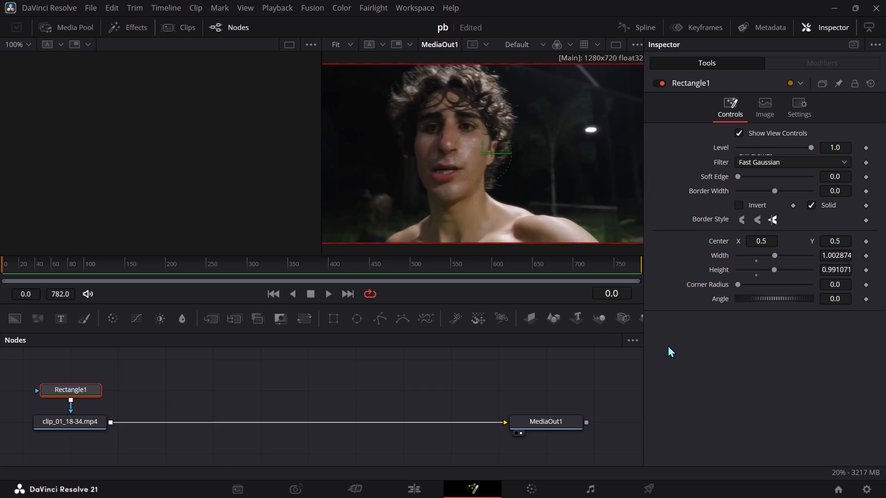
Set the rectangle mask's corner radius to 0.15 and adjust its size to about 0.996 wide by 1.004 high.
click(843, 287)
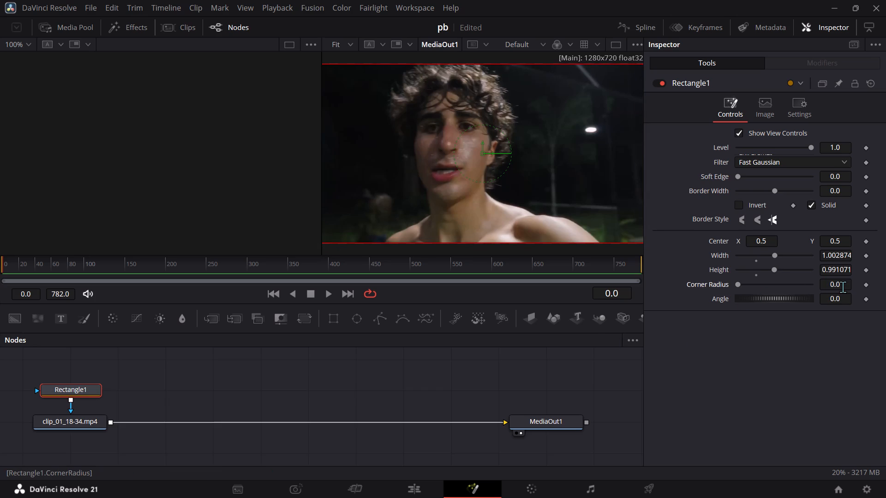
click(843, 287)
key(BackSpace)
text(15)
key(Return)
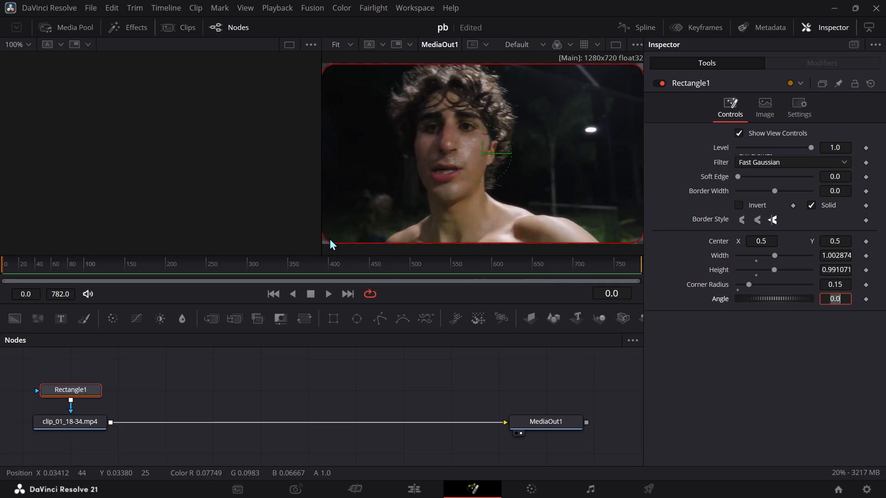
click(325, 239)
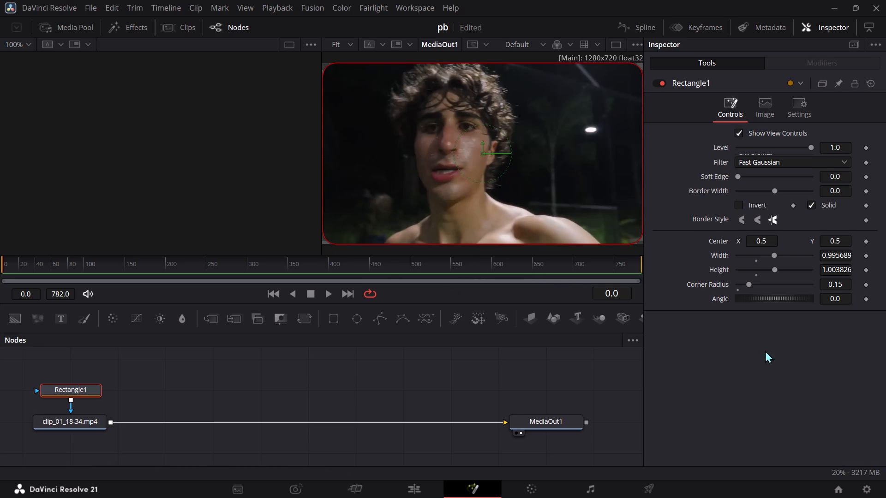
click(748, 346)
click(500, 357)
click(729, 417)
Back on the Edit page, select all captions on the subtitle track and set the track's font face to Italic.
click(422, 486)
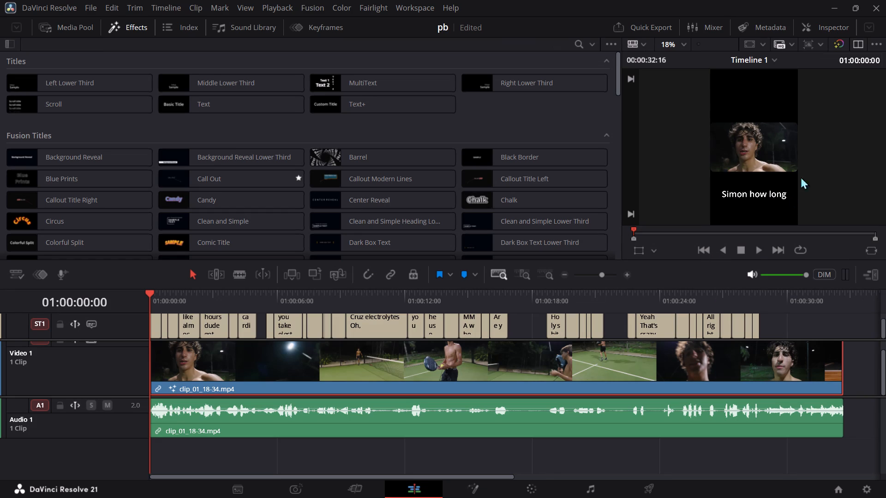
ctrl+scroll(790, 177, up, 3)
ctrl+scroll(790, 177, down, 2)
scroll(790, 177, down, 1)
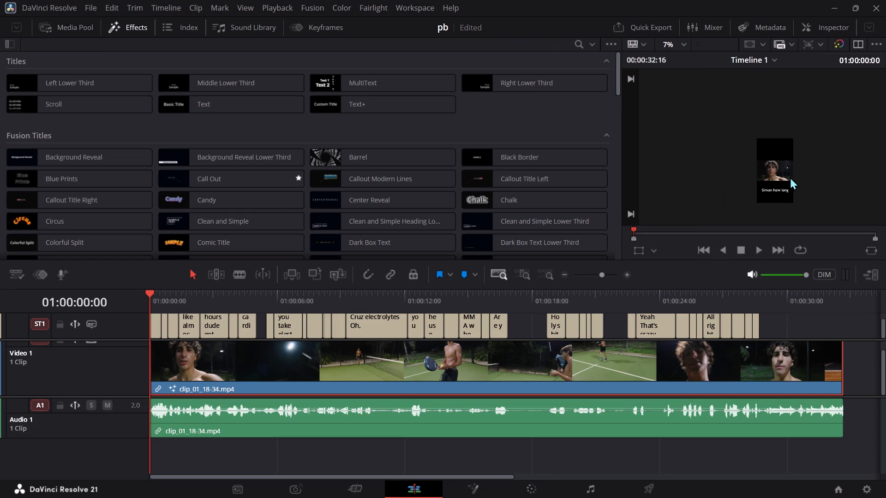
scroll(790, 177, down, 1)
scroll(790, 177, up, 1)
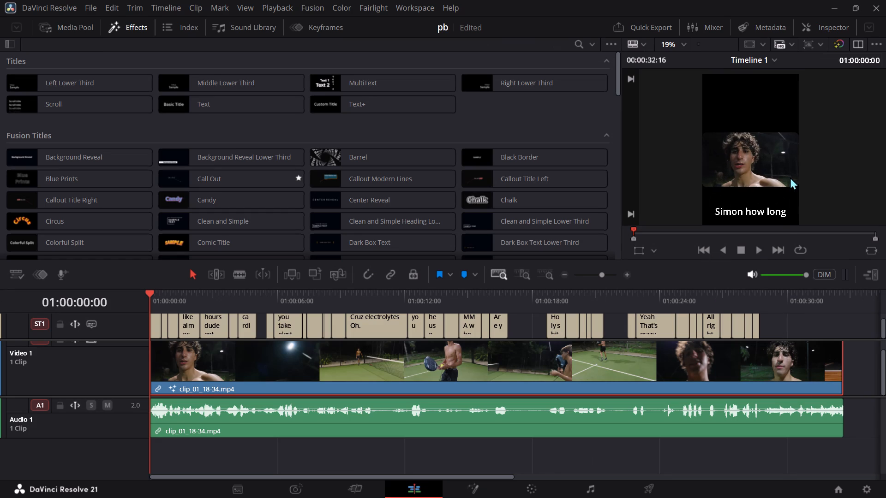
drag(789, 316, 260, 328)
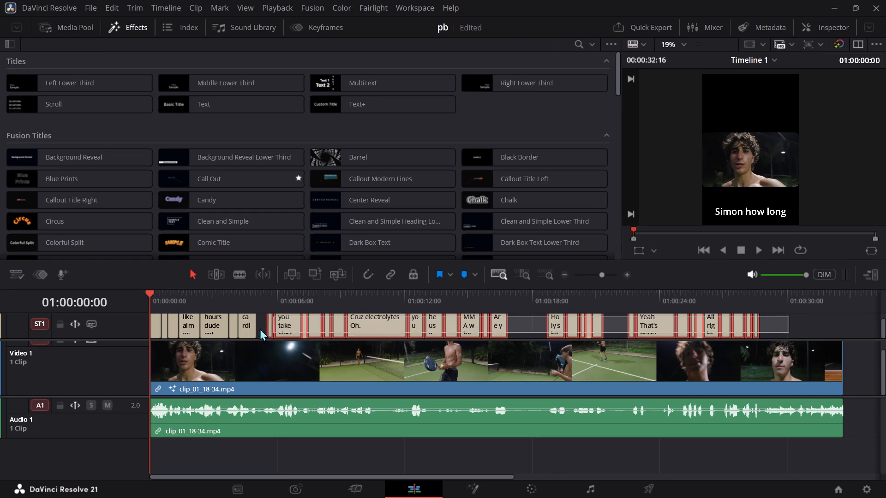
drag(260, 328, 158, 322)
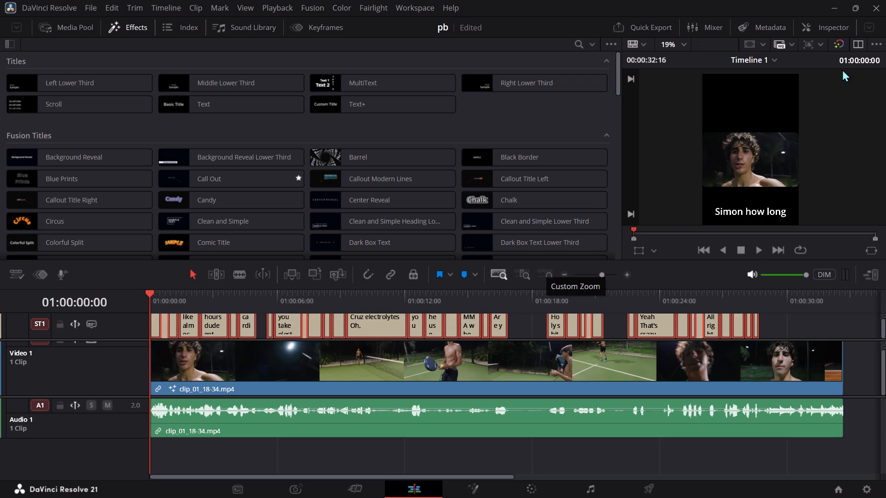
click(824, 27)
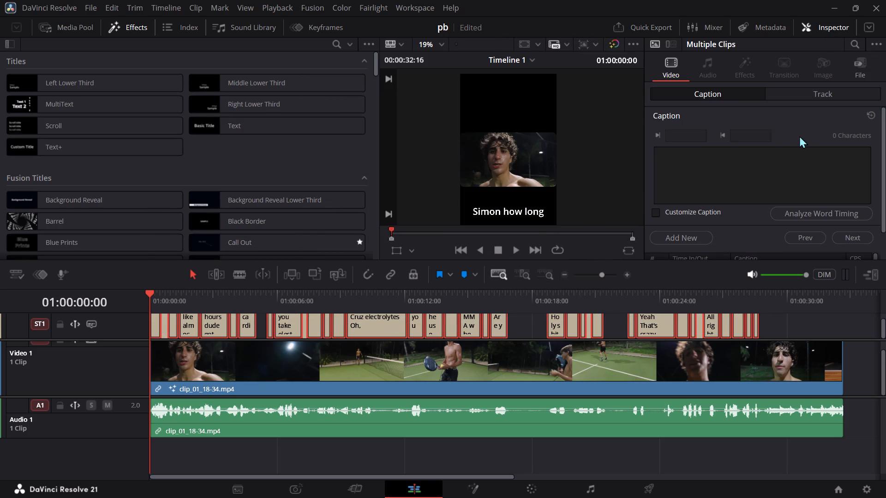
click(819, 91)
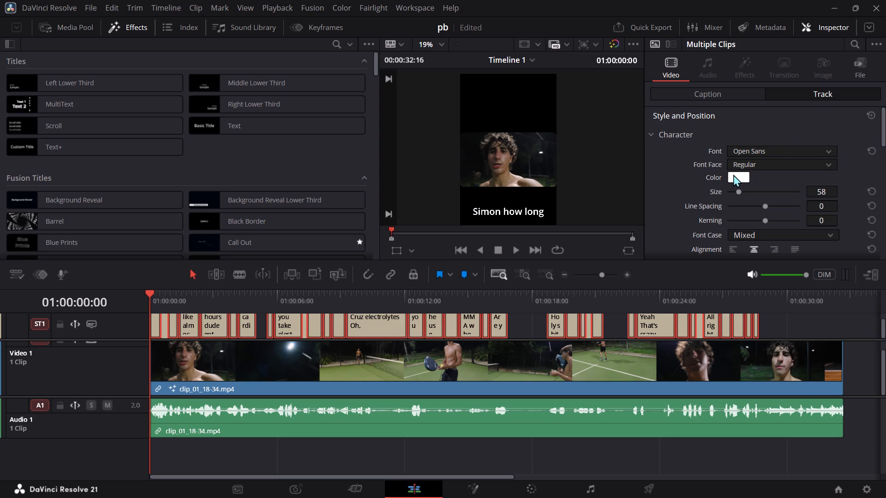
click(797, 161)
click(750, 219)
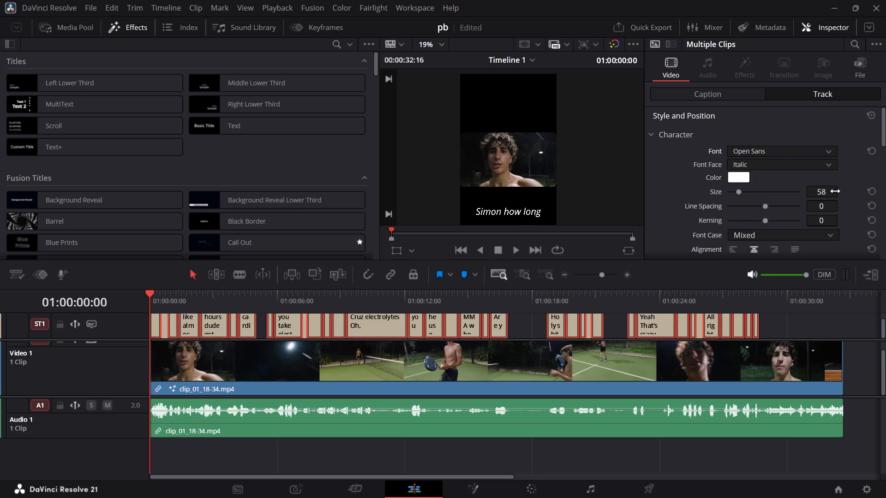
Set the subtitle track's character size to 18.
click(827, 192)
key(BackSpace)
key(1)
key(8)
key(Return)
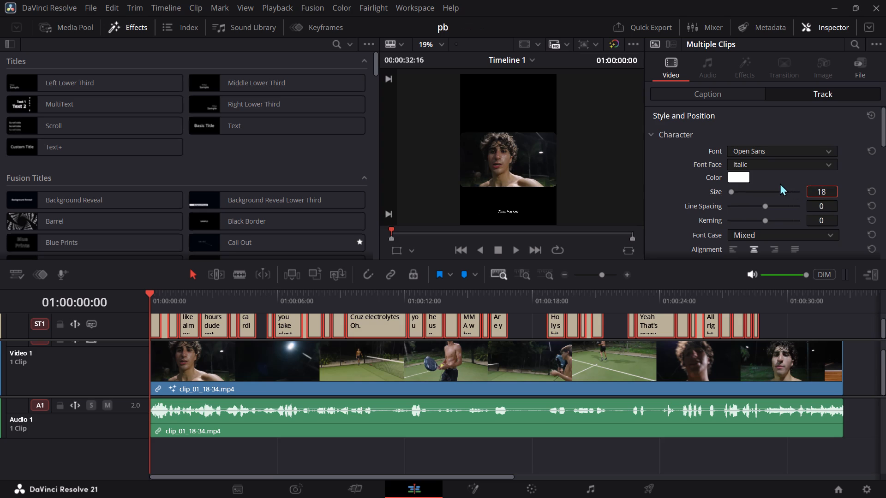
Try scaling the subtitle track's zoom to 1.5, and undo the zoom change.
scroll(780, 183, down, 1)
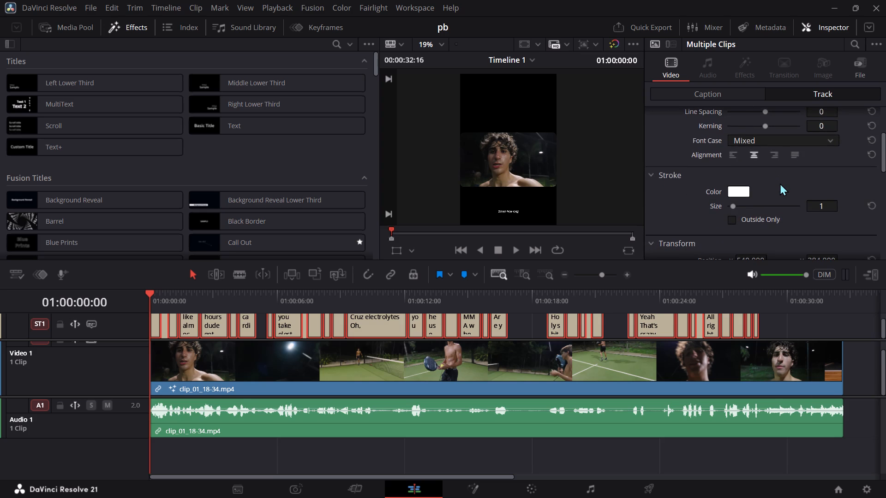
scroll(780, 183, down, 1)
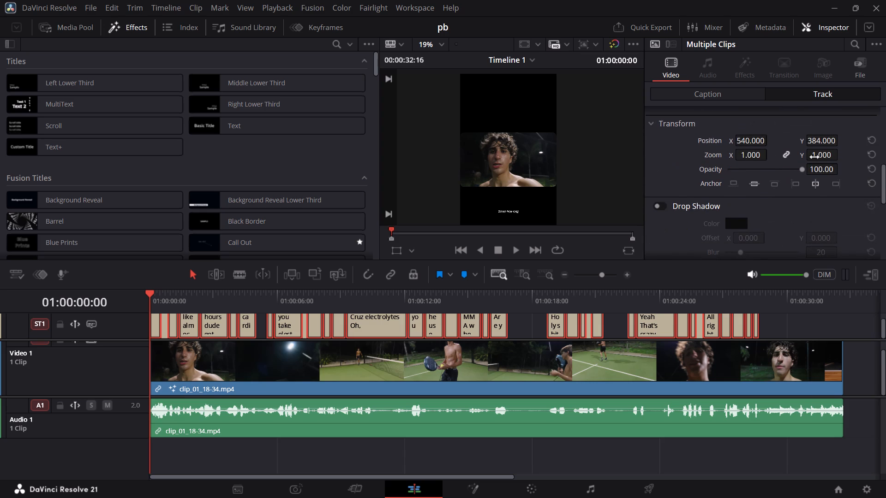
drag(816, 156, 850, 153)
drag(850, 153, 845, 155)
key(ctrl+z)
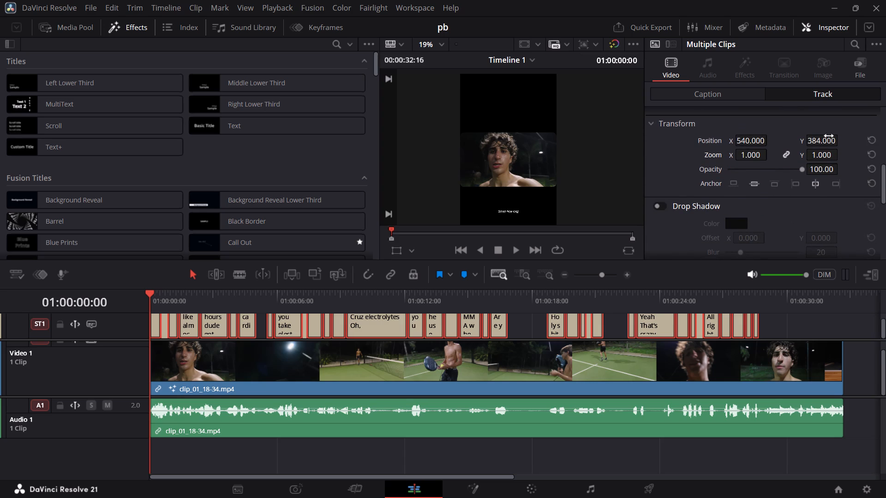
Raise the subtitle track closer to the video frame by setting its Y position to 605.
drag(812, 142, 496, 234)
drag(496, 234, 504, 233)
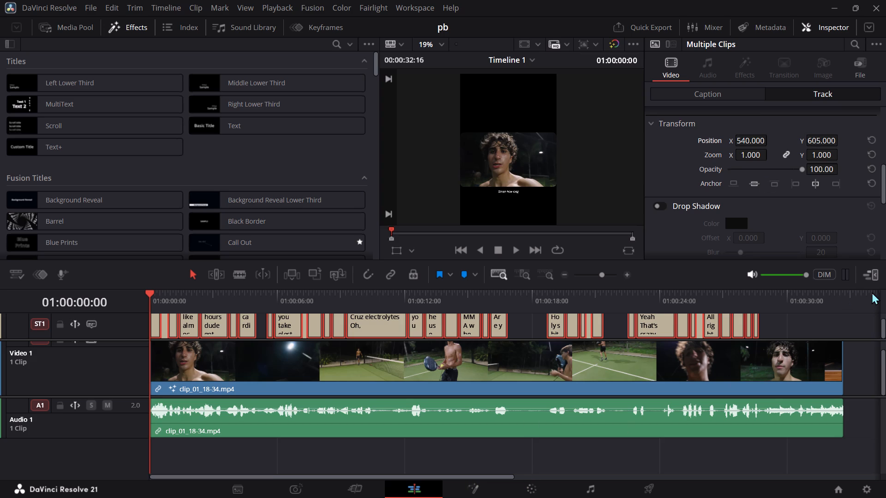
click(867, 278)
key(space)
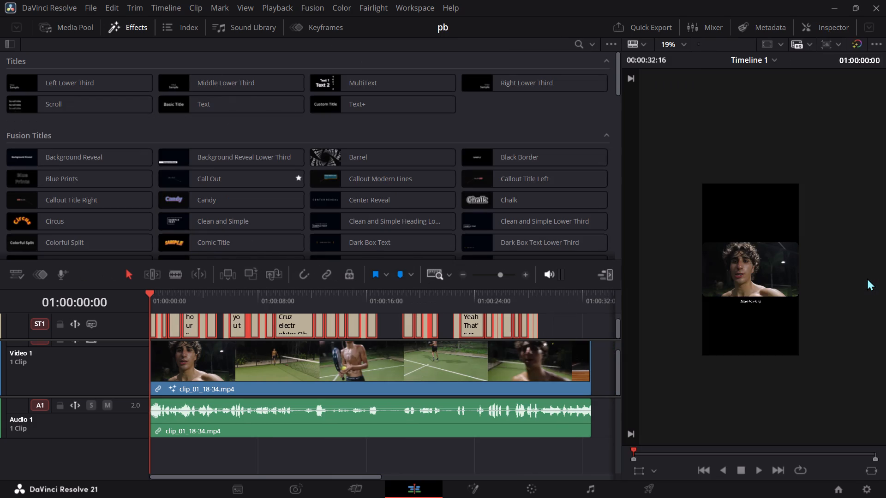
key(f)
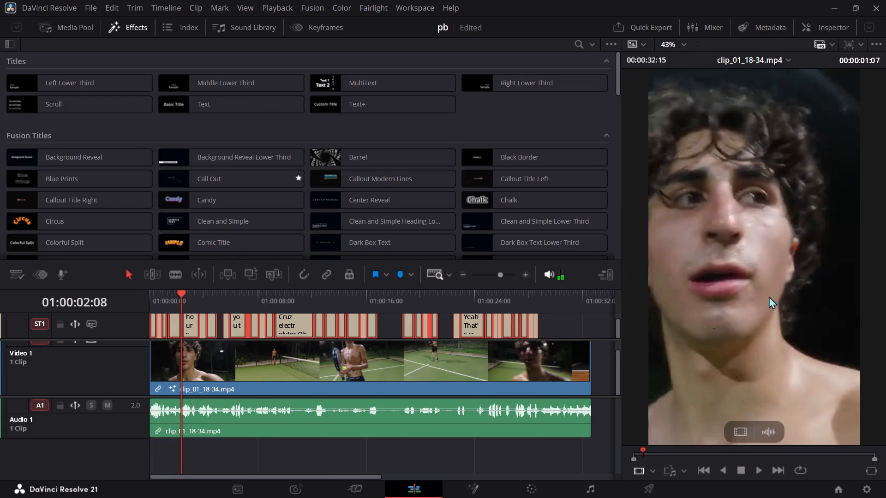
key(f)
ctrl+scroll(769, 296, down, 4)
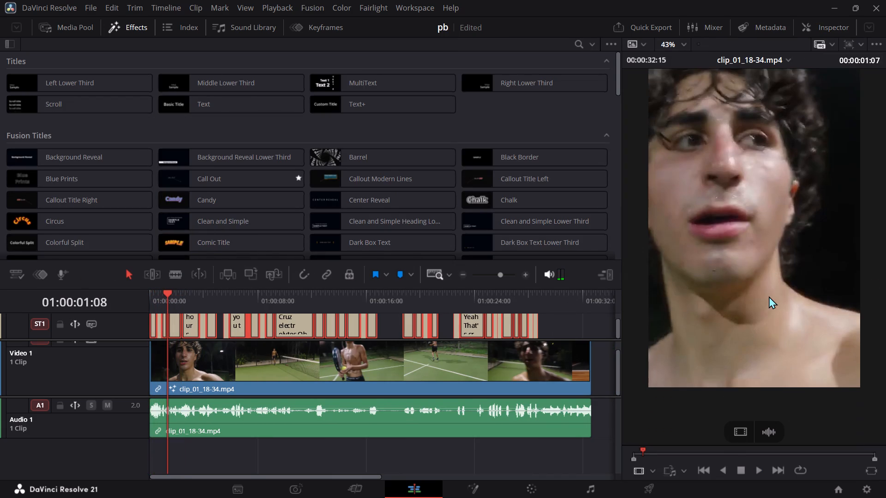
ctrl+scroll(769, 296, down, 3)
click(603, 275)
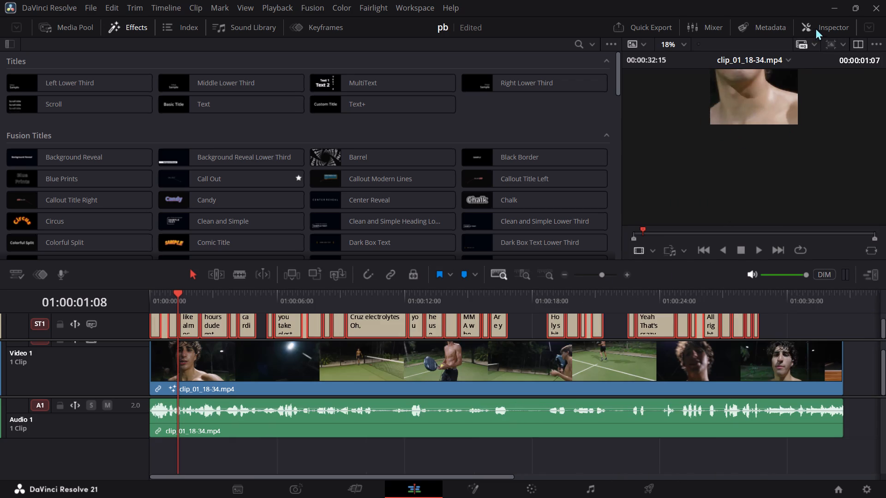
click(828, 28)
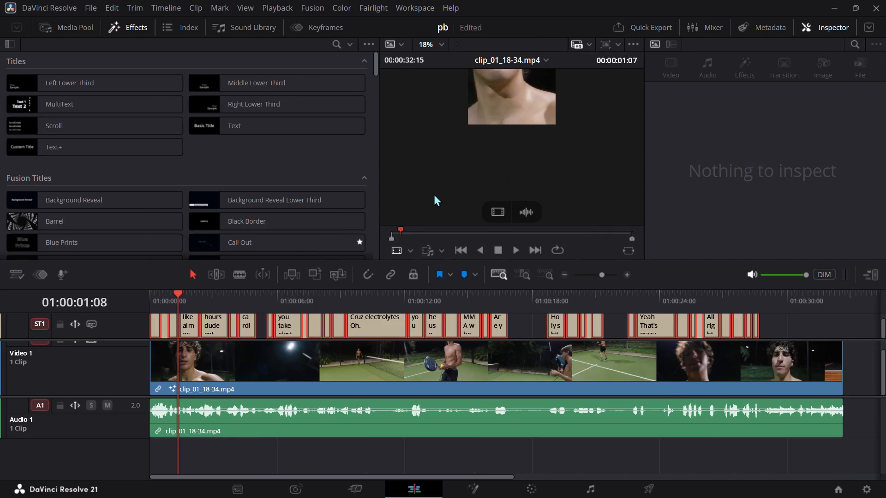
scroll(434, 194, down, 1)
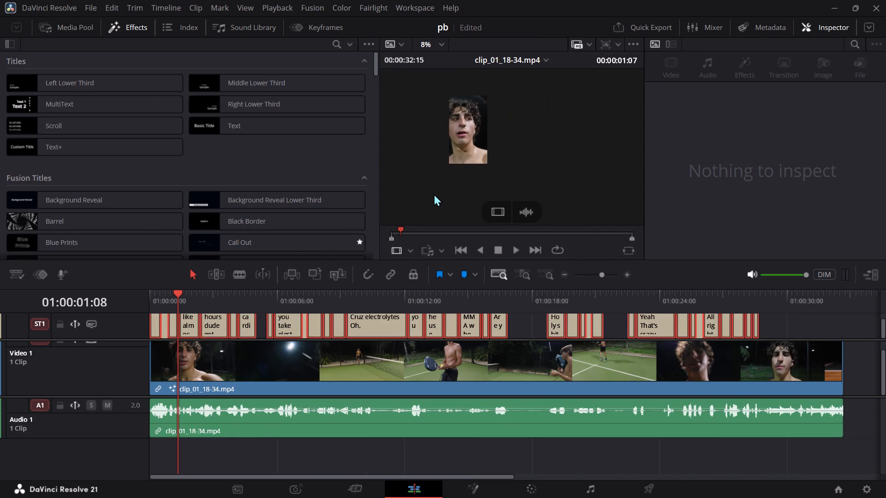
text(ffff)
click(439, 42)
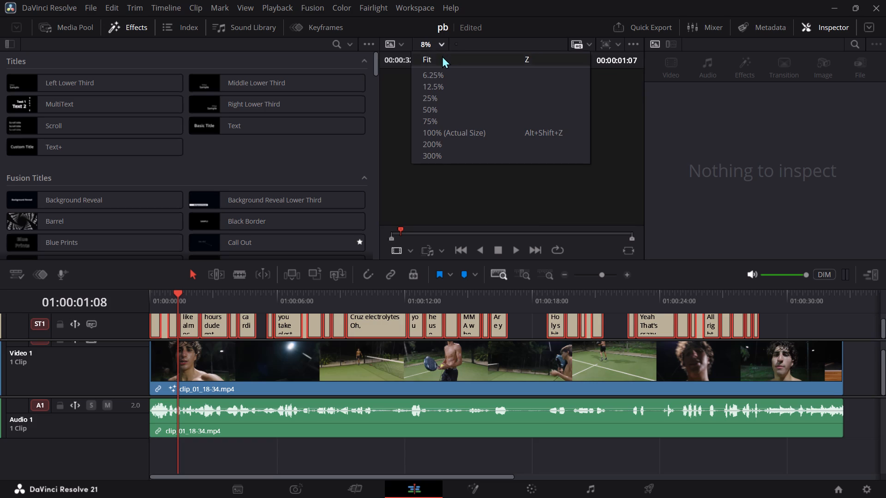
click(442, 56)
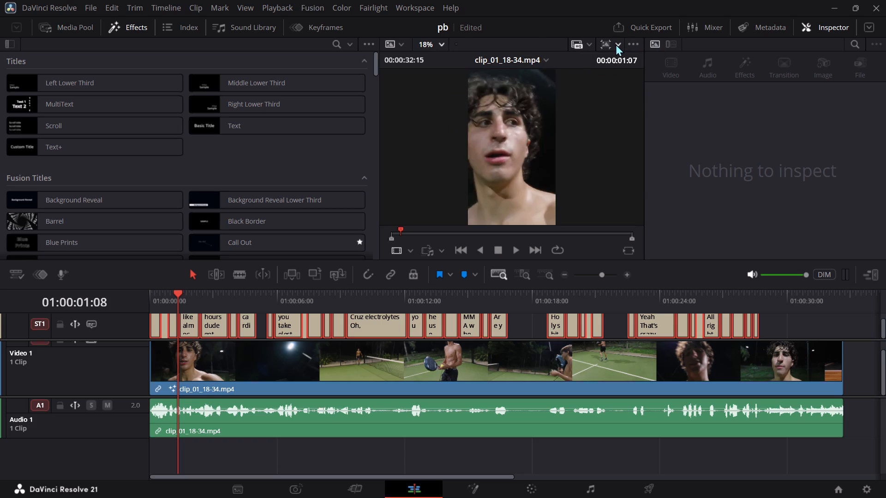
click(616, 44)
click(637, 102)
Return to Timeline 1 in an enlarged, fitted view and play it to check the caption placement and rounded frame.
click(522, 365)
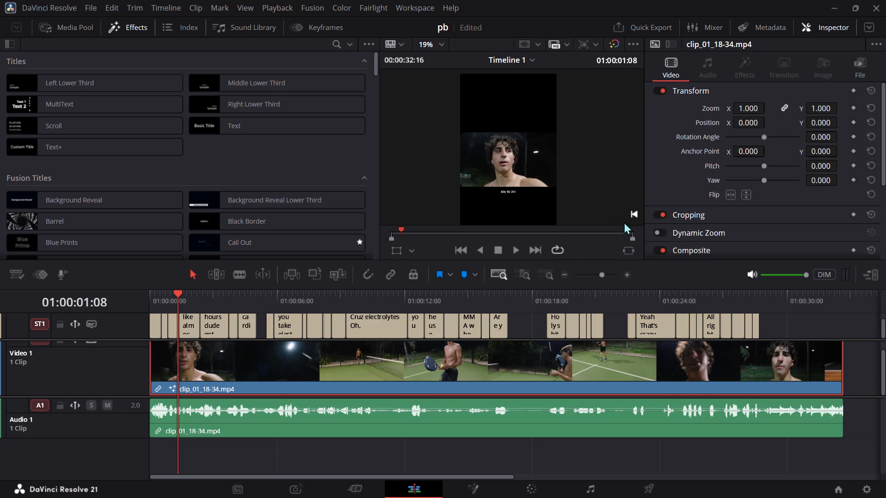
click(872, 272)
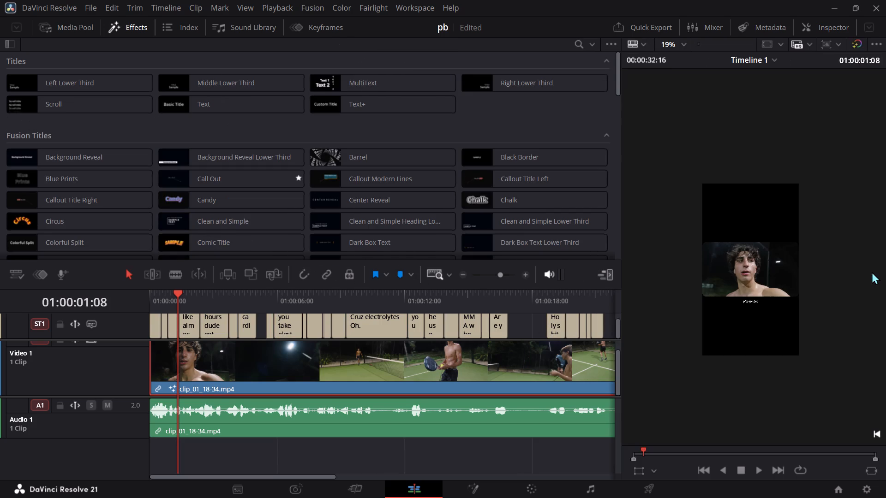
ctrl+scroll(789, 313, up, 1)
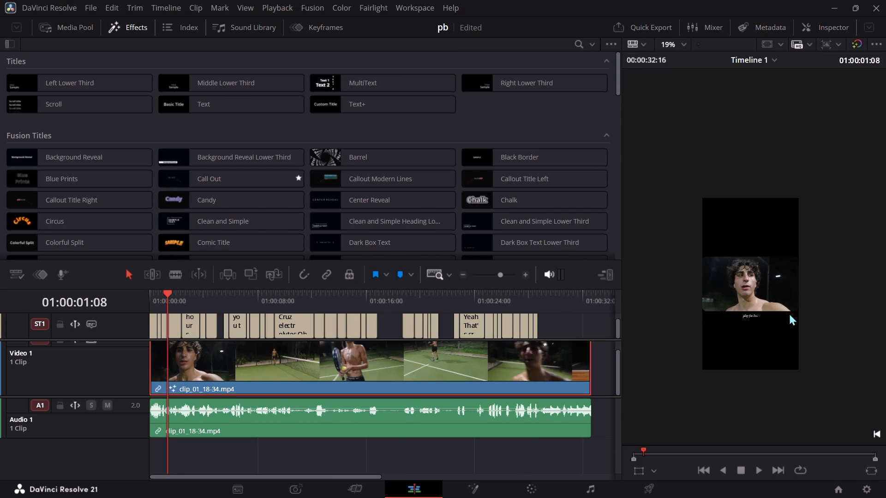
ctrl+scroll(789, 313, up, 1)
drag(674, 46, 676, 64)
click(676, 64)
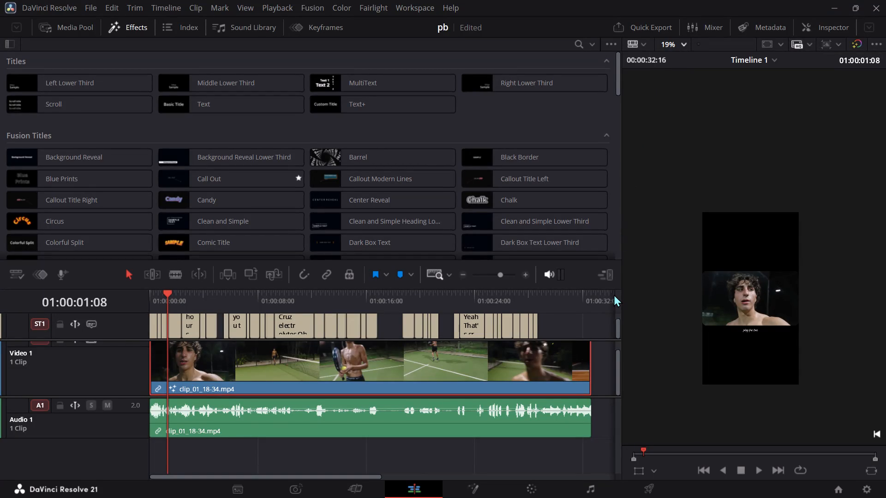
key(space)
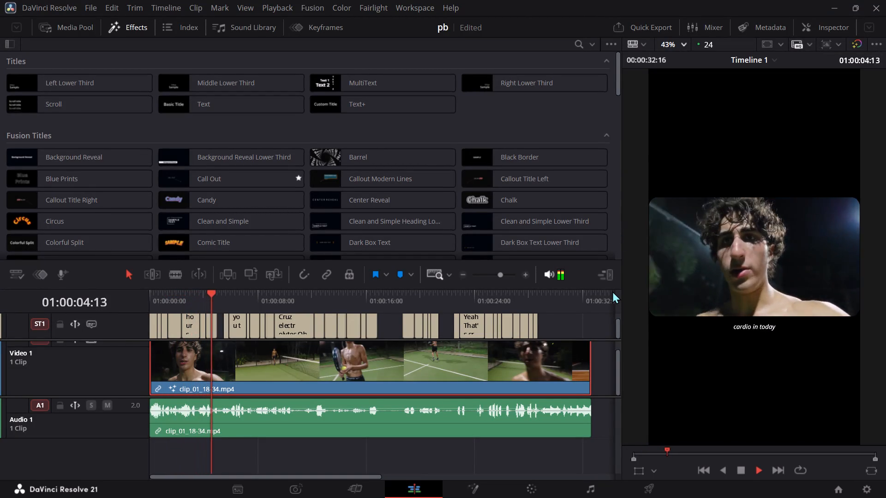
key(space)
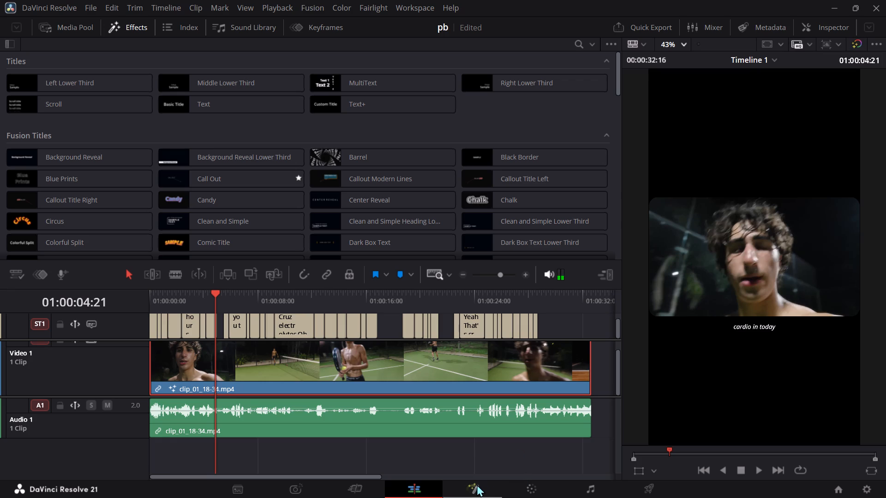
In Fusion, resize the rectangle mask to about 0.985 wide by 1.017 high, and play the result on the Edit page.
click(477, 484)
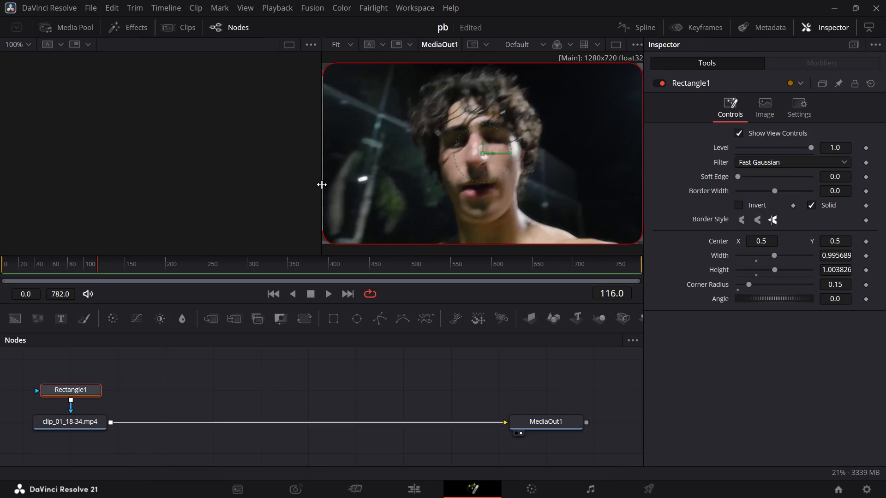
click(323, 185)
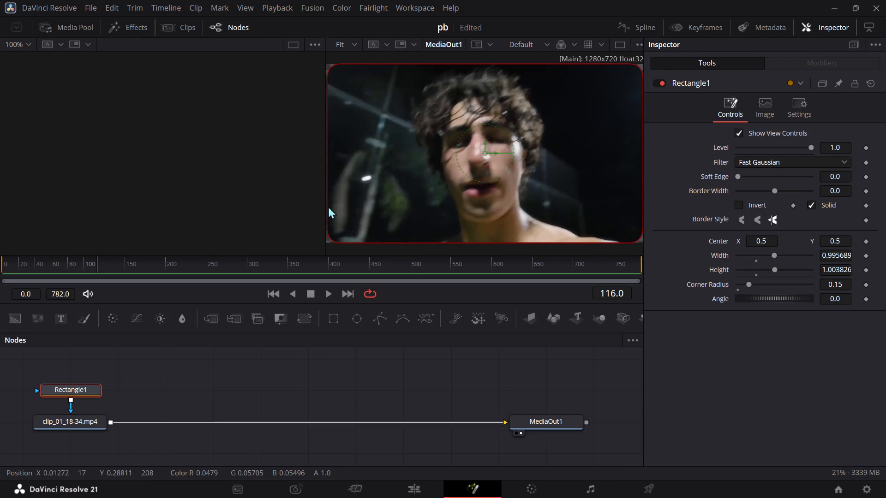
click(334, 240)
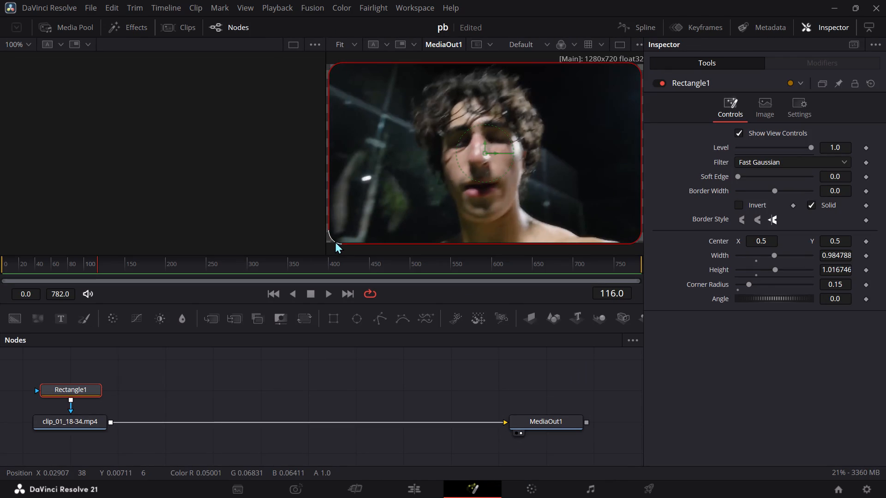
click(408, 485)
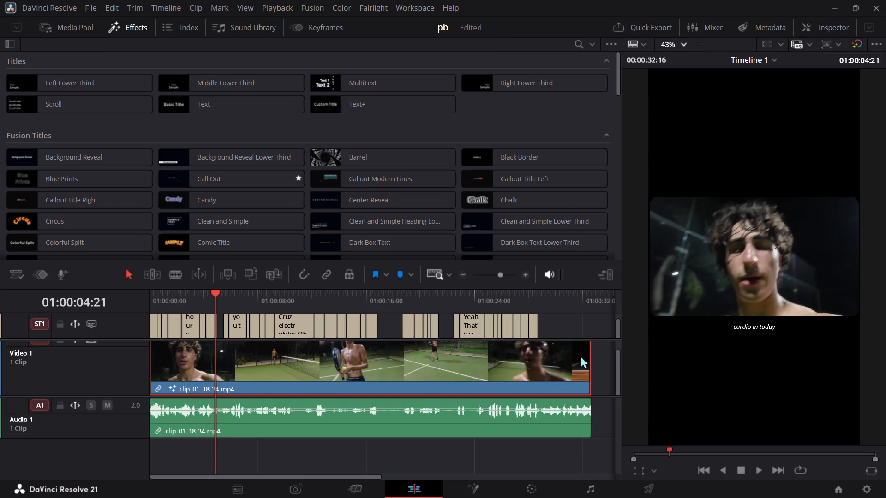
key(space)
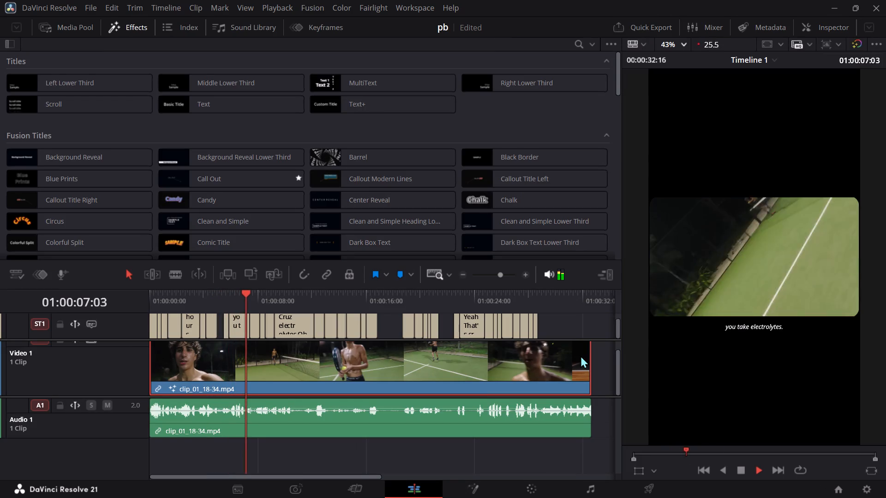
key(space)
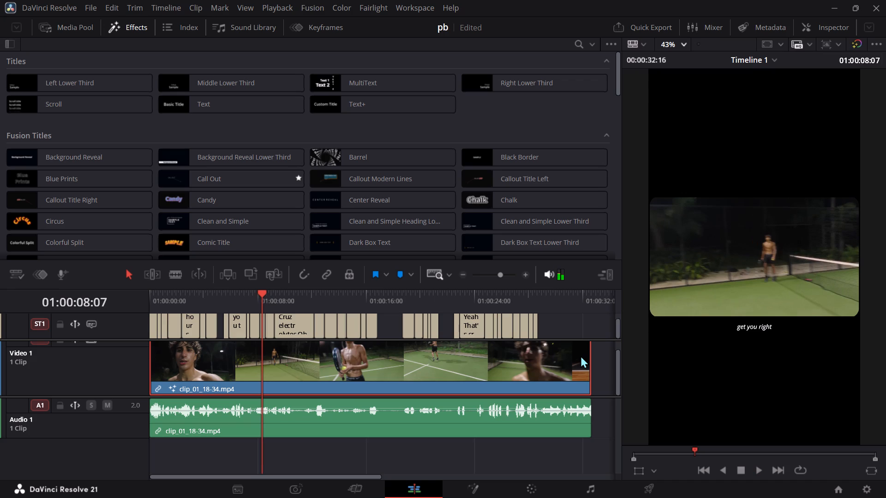
Place a Text+ title on a track above clip_01 and move it to the start of the timeline.
scroll(487, 360, up, 1)
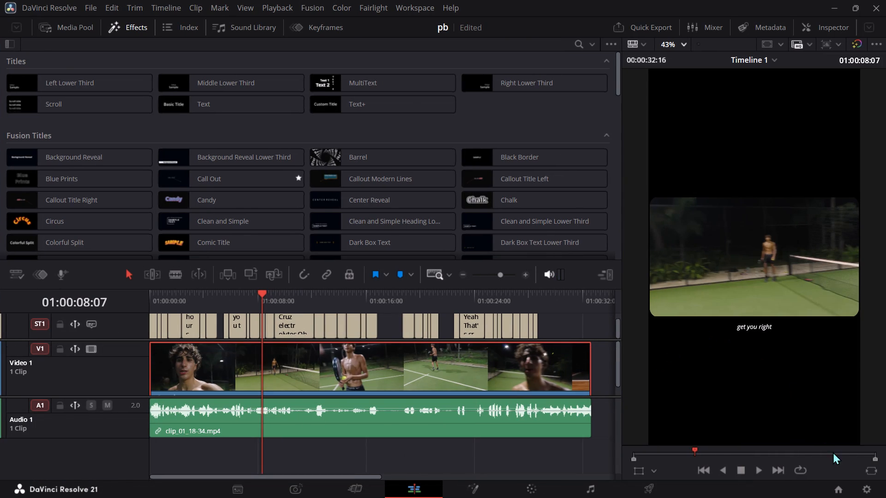
click(820, 29)
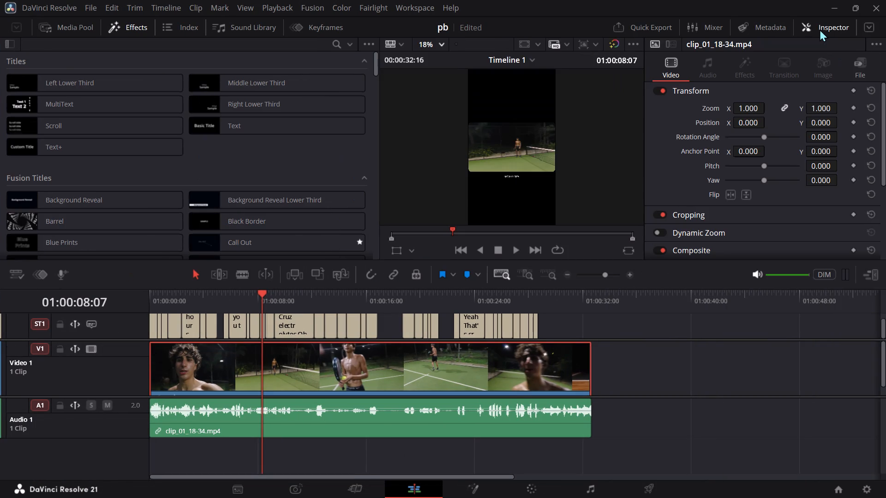
scroll(681, 397, up, 1)
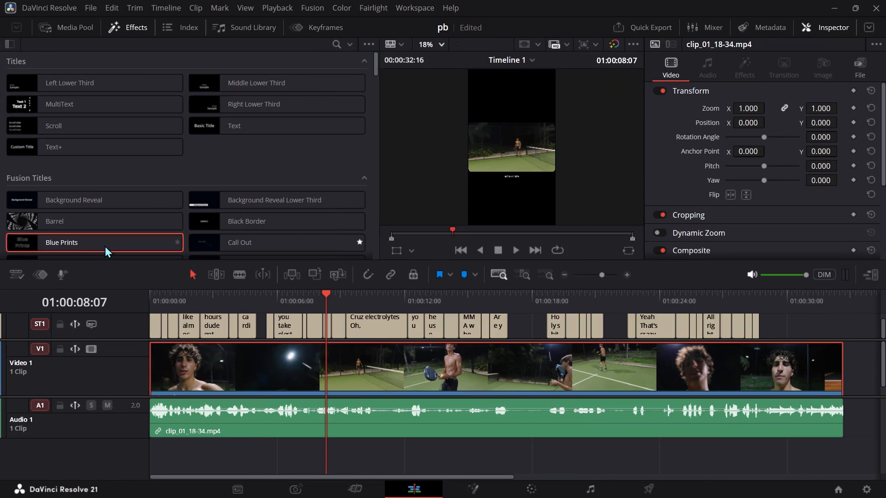
drag(78, 148, 547, 148)
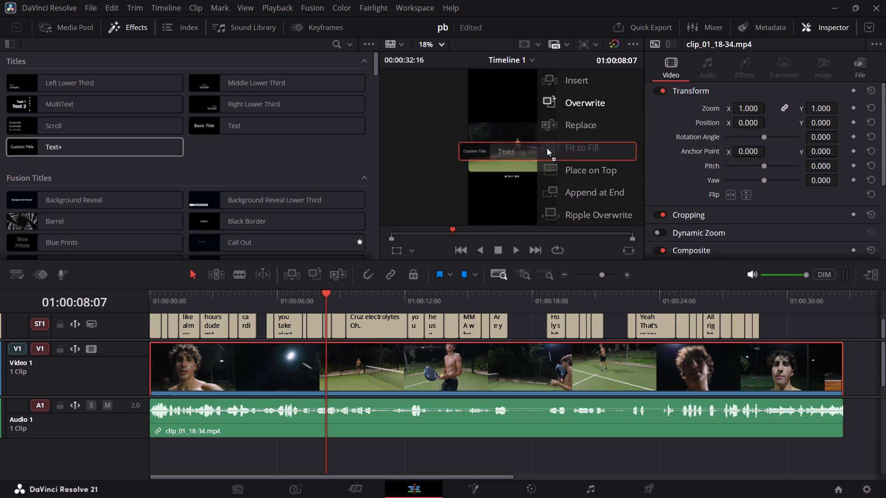
drag(547, 148, 566, 170)
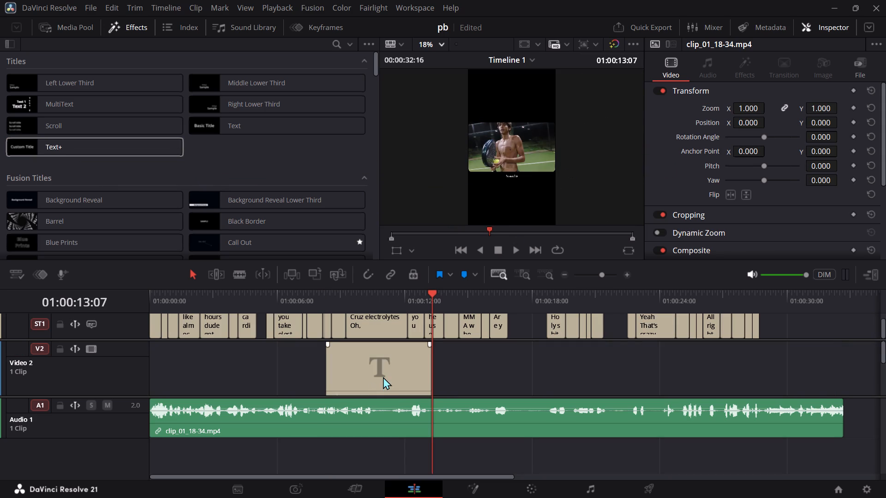
drag(383, 377, 186, 355)
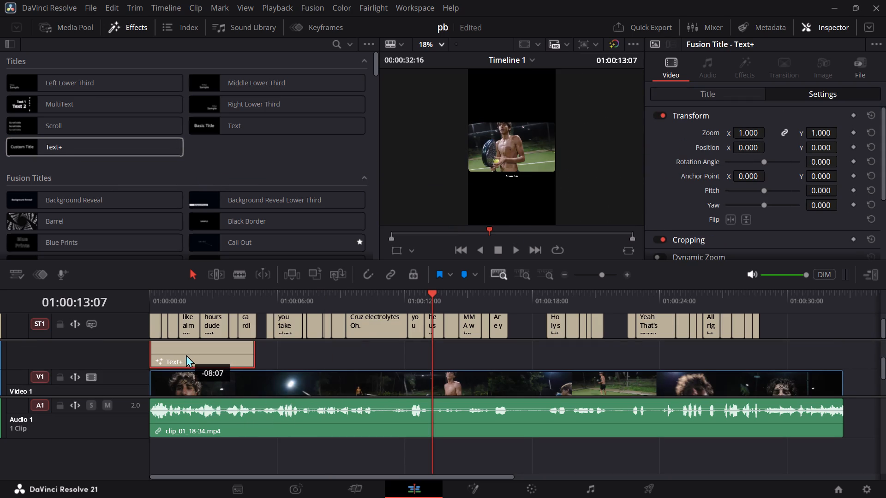
Extend the Text+ title to the end of clip_01 and return the playhead to the timeline start.
drag(254, 351, 731, 333)
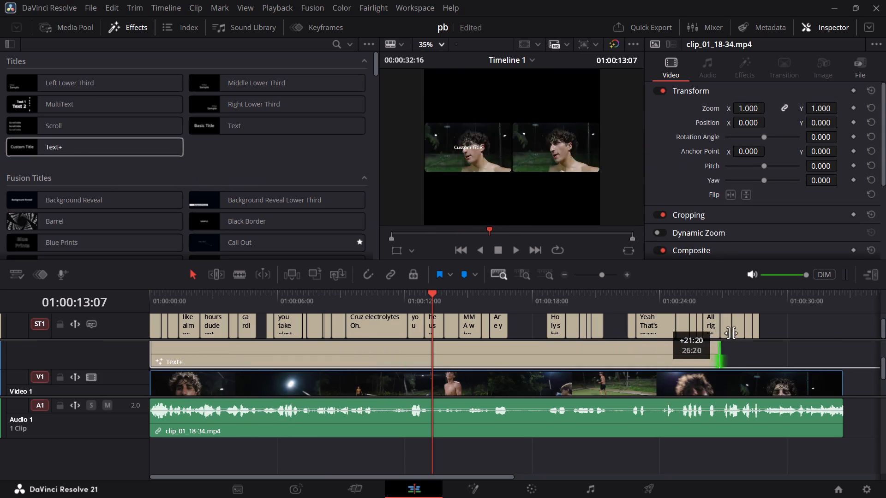
drag(731, 333, 868, 331)
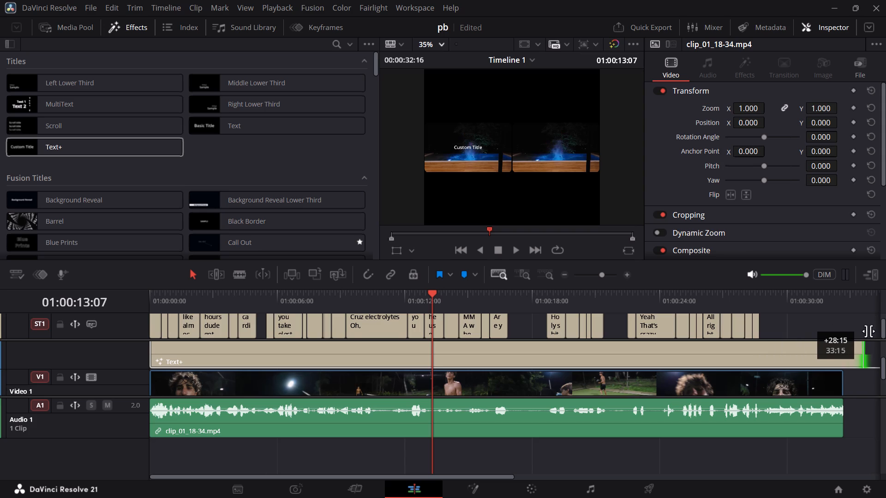
drag(868, 331, 358, 339)
click(581, 463)
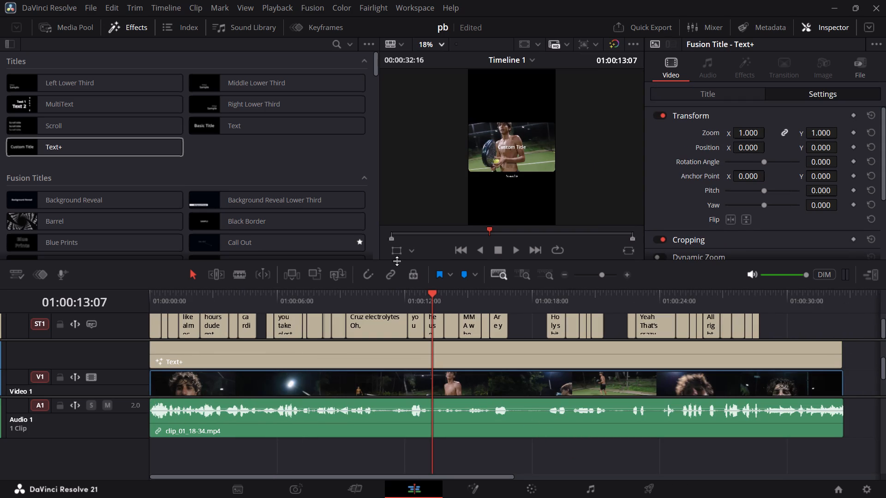
drag(433, 294, 119, 331)
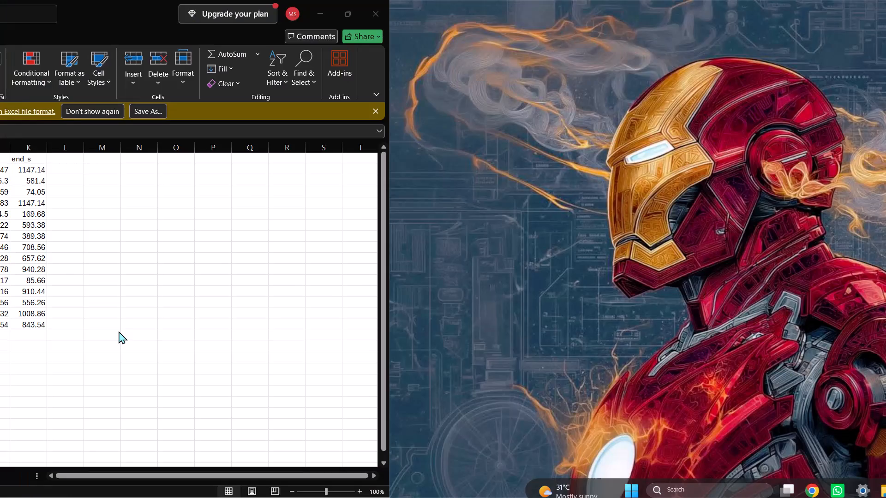
Copy the rank 1 title, "Small World, Big Surprise", from the clips spreadsheet and use it as the Text+ title's text in DaVinci Resolve.
triple_click(235, 169)
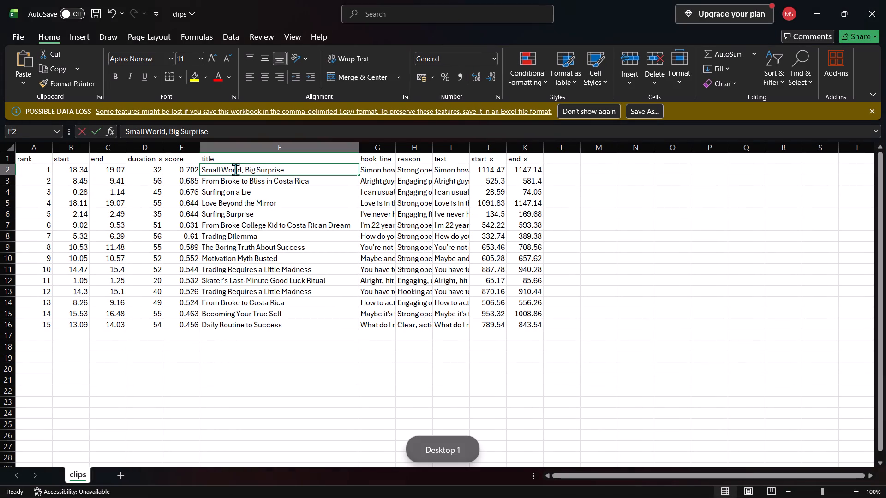
double_click(235, 169)
key(ctrl+c)
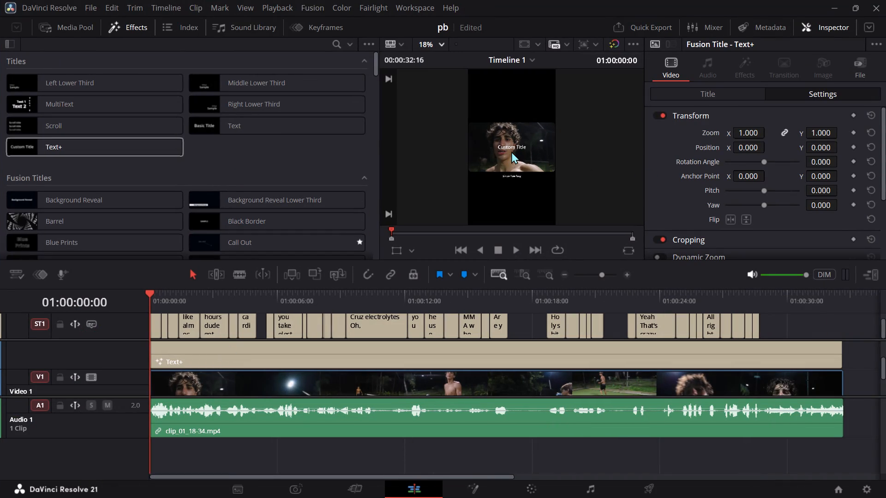
click(727, 95)
triple_click(703, 170)
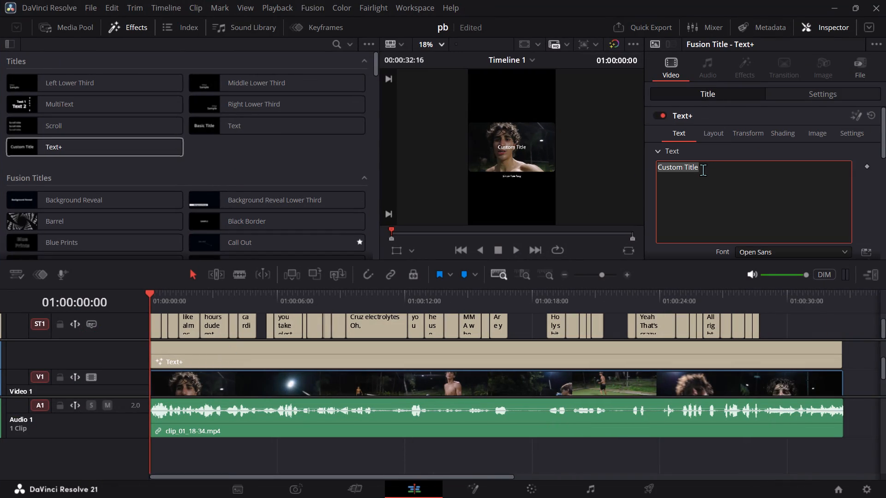
key(ctrl+v)
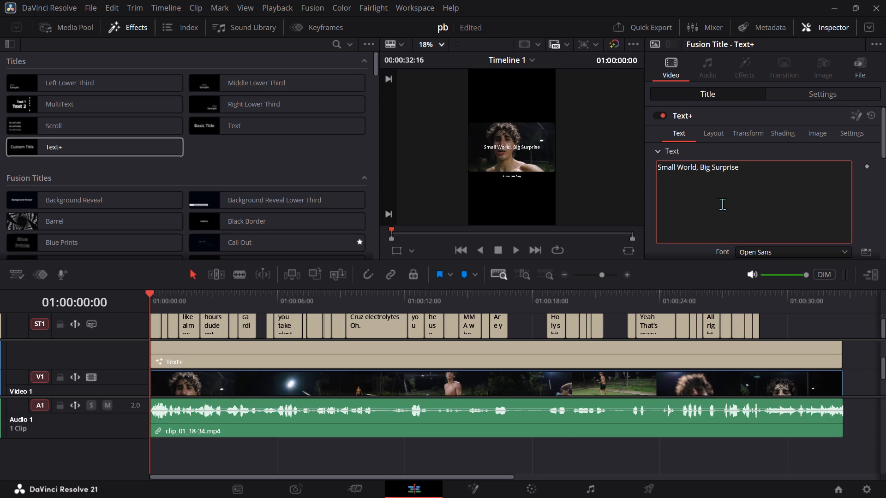
Raise the Text+ title above the video frame by setting its layout Center Y to about 0.7.
click(715, 130)
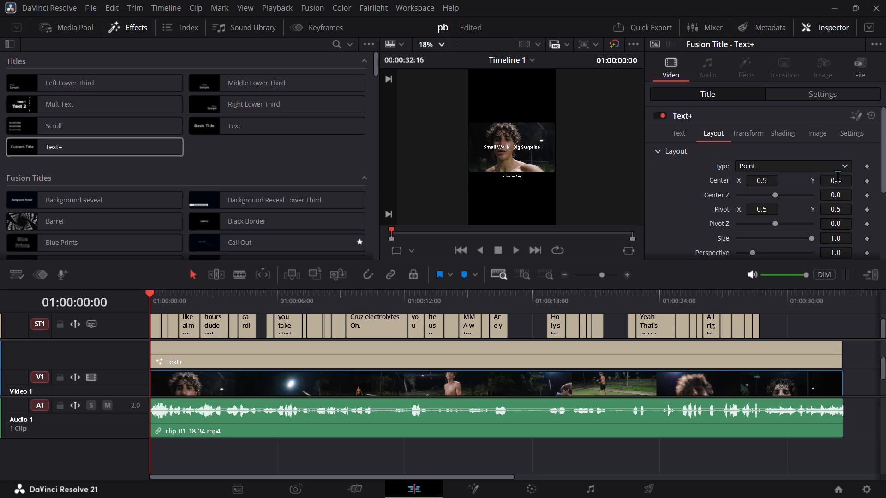
drag(838, 182, 874, 177)
drag(874, 177, 515, 154)
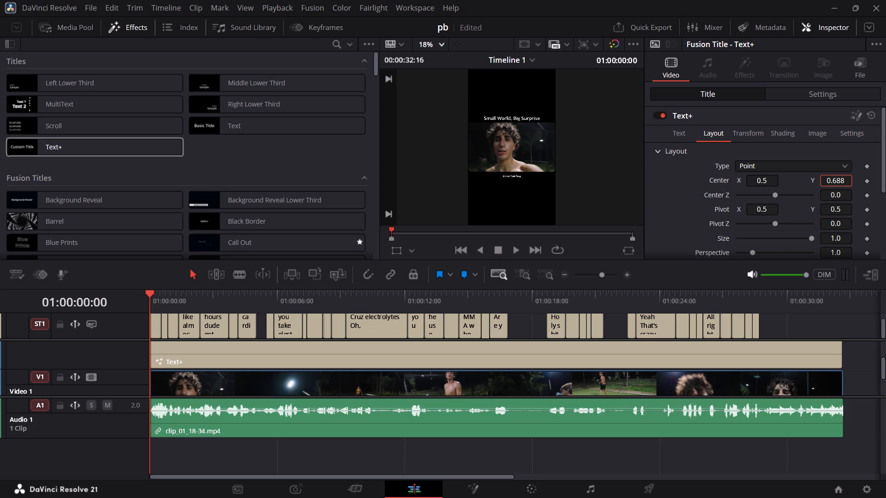
drag(515, 154, 521, 155)
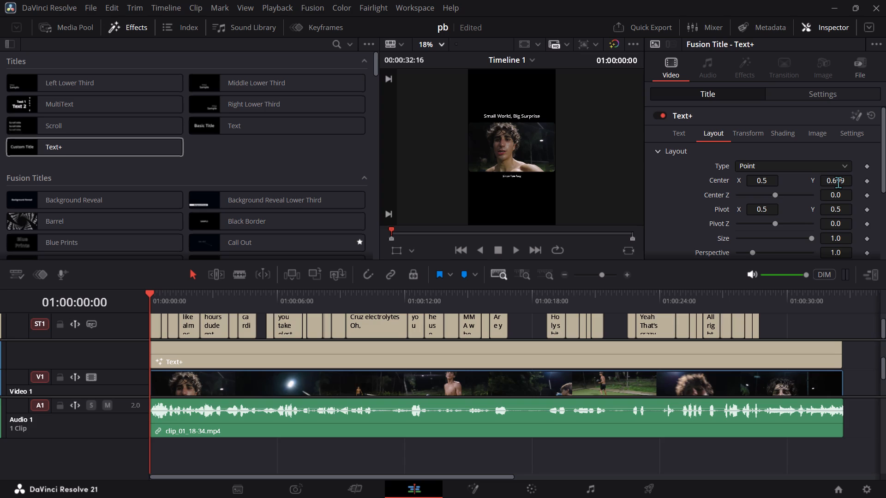
Enlarge the viewer and play Timeline 1 through to the end to check the title, subtitles and rounded frame.
click(873, 279)
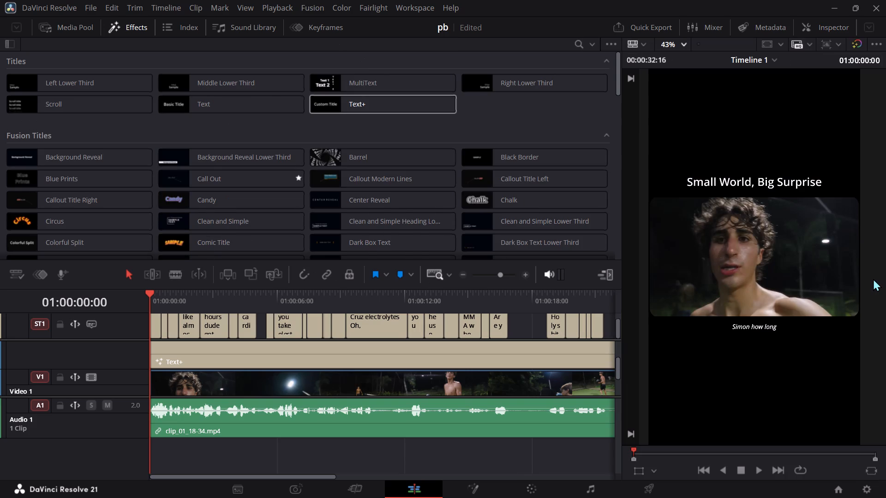
key(space)
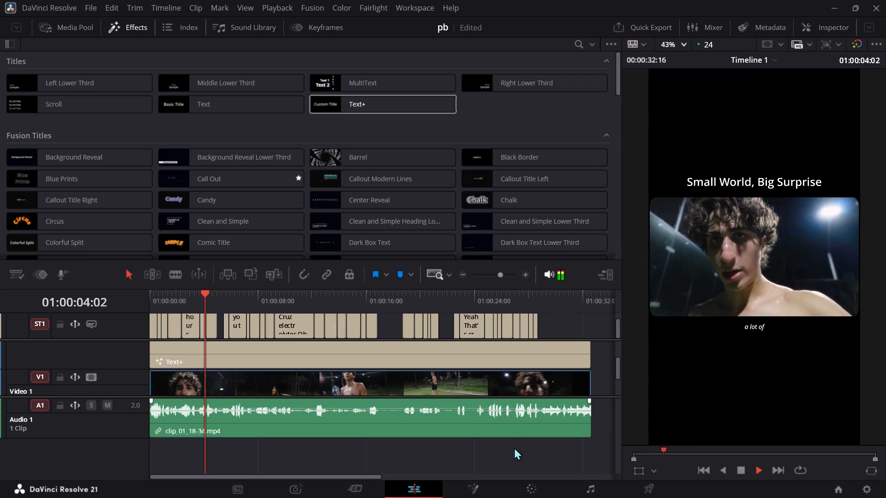
click(644, 488)
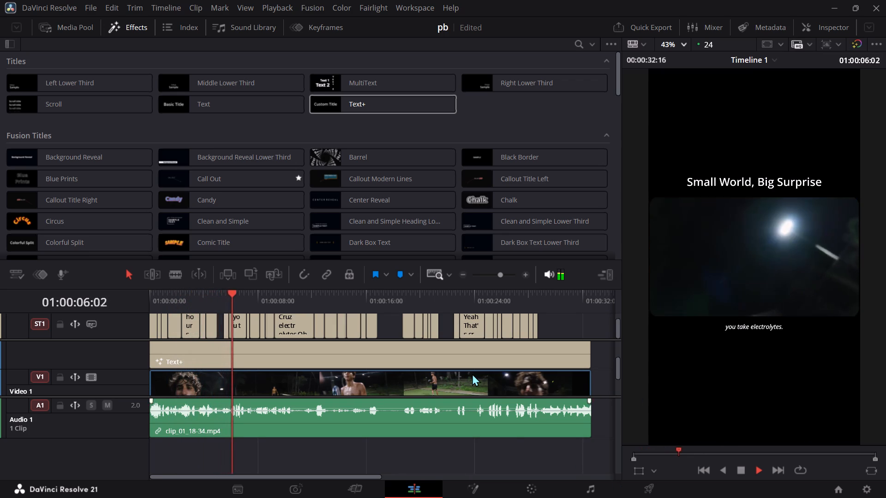
key(space)
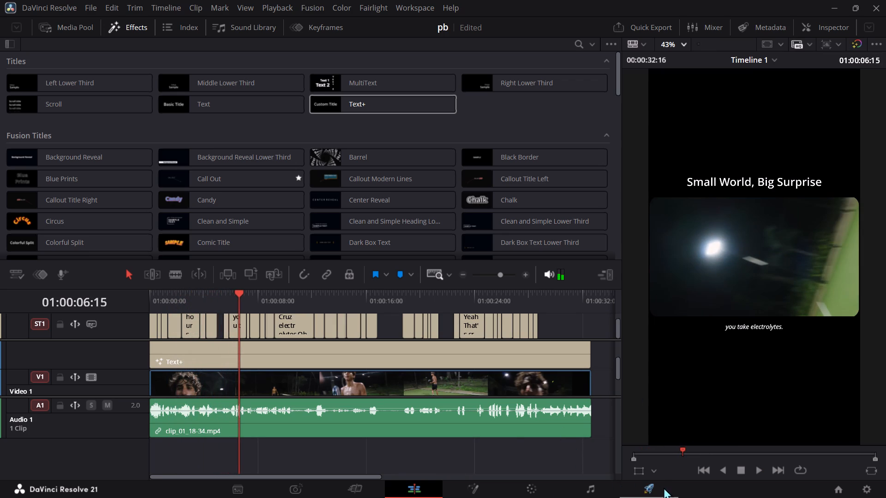
key(space)
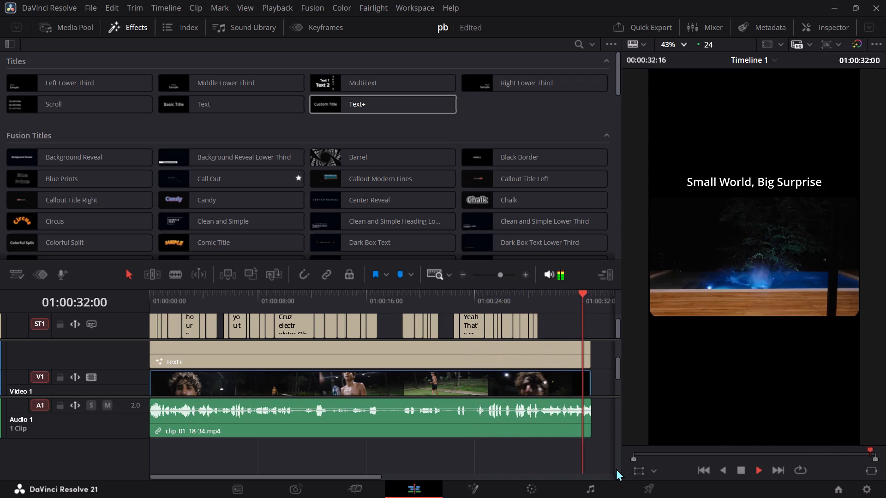
On the Deliver page, enable subtitle export with the format set to Burn into video.
click(632, 488)
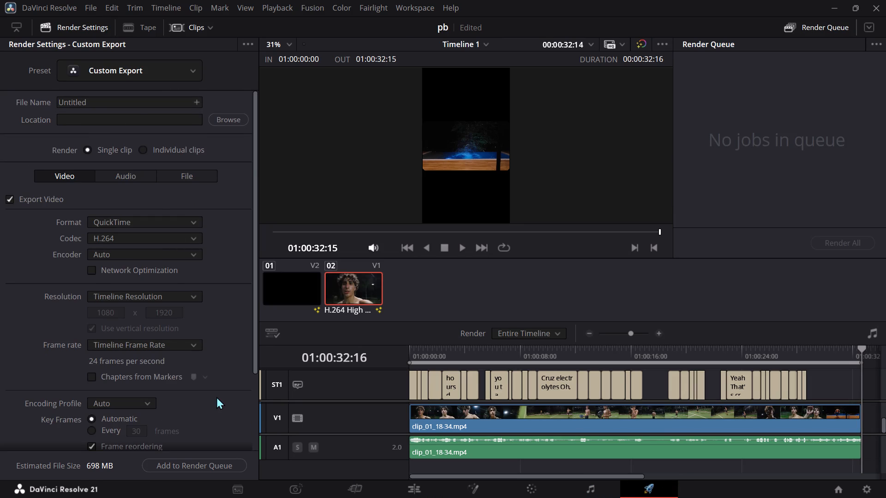
scroll(216, 397, down, 7)
click(54, 437)
scroll(54, 437, down, 4)
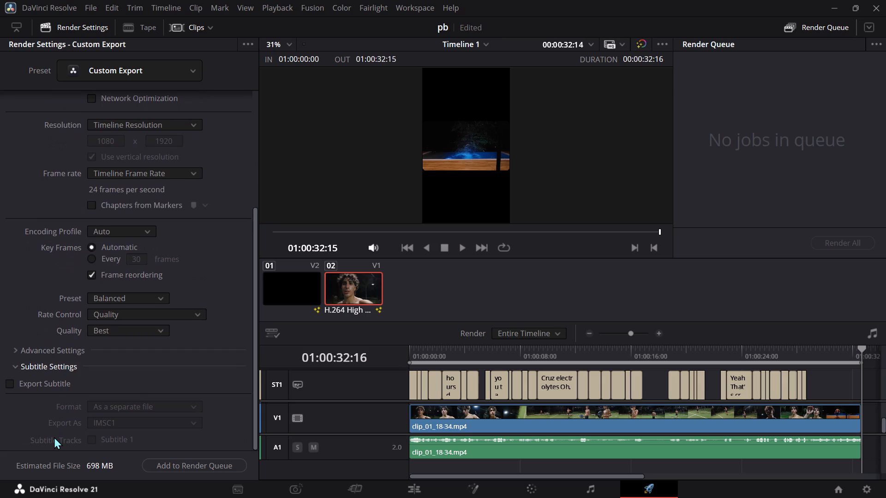
click(9, 383)
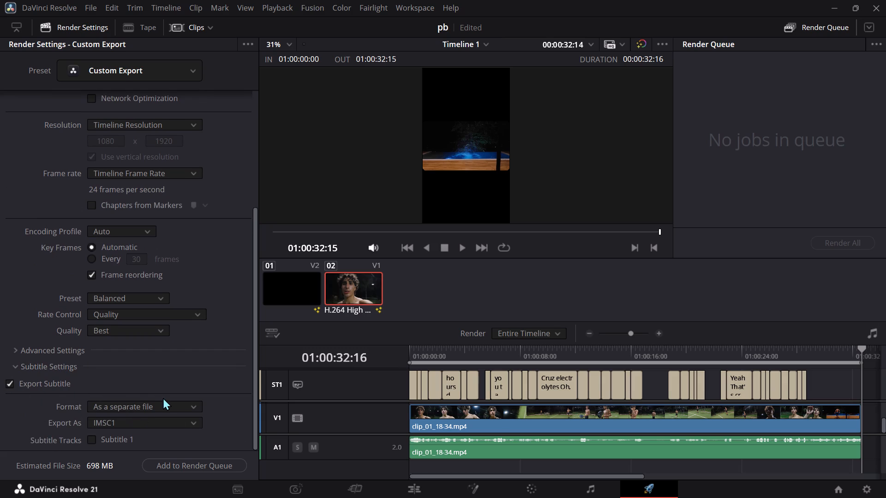
click(176, 408)
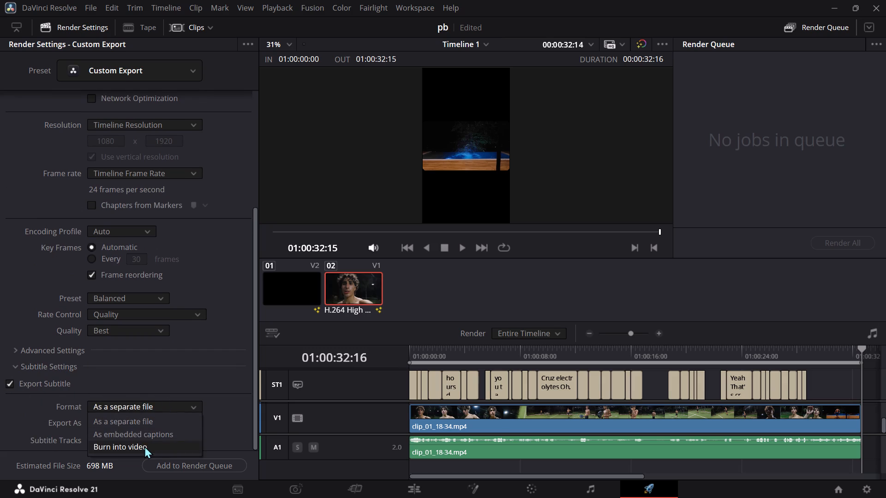
click(144, 446)
scroll(209, 415, down, 1)
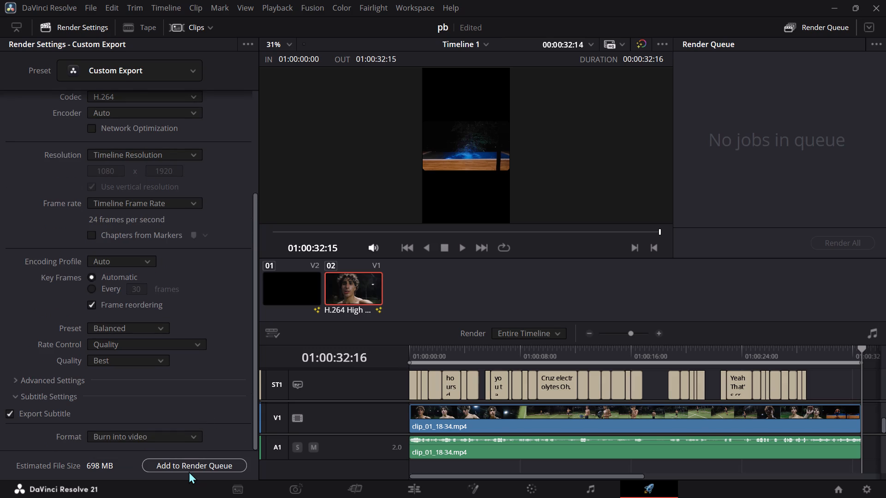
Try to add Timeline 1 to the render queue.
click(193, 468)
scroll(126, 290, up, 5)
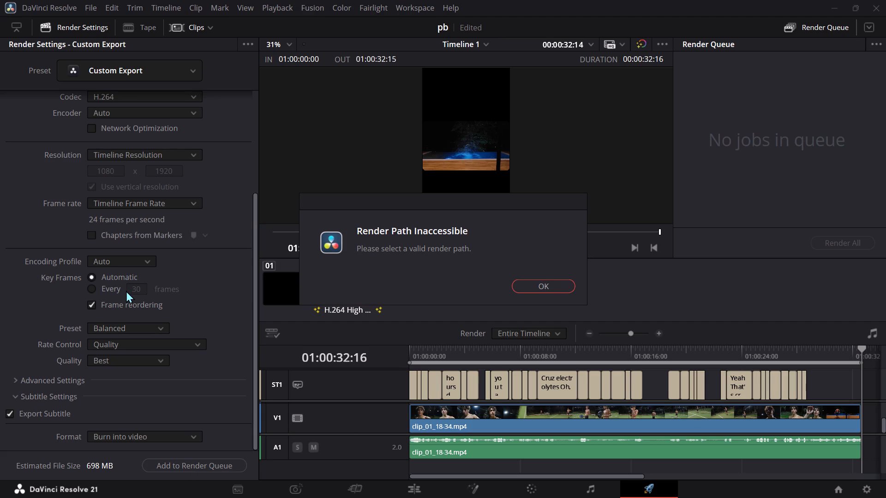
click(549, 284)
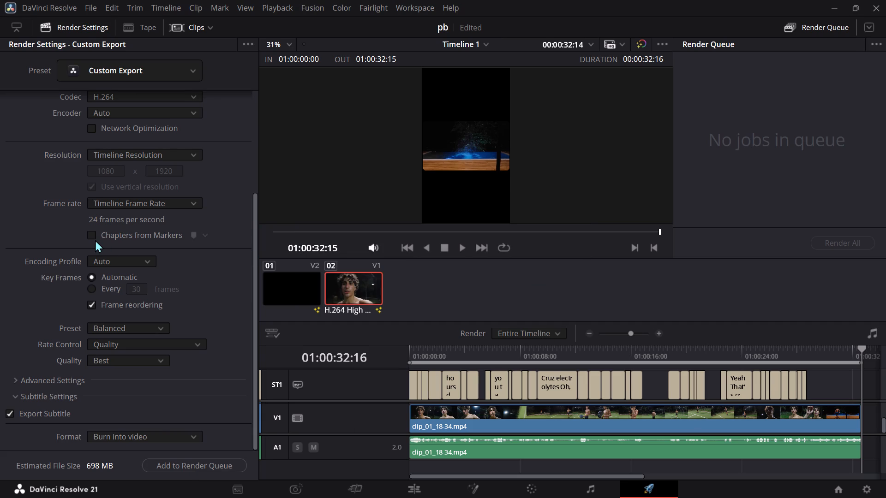
Set the render destination to the batch2 folder inside Clipping, with the file name "pb 1".
scroll(95, 240, up, 1)
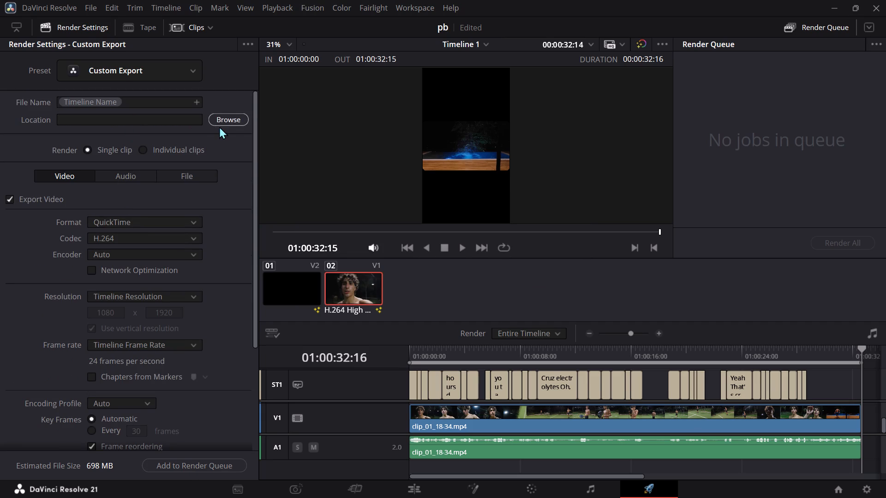
click(227, 120)
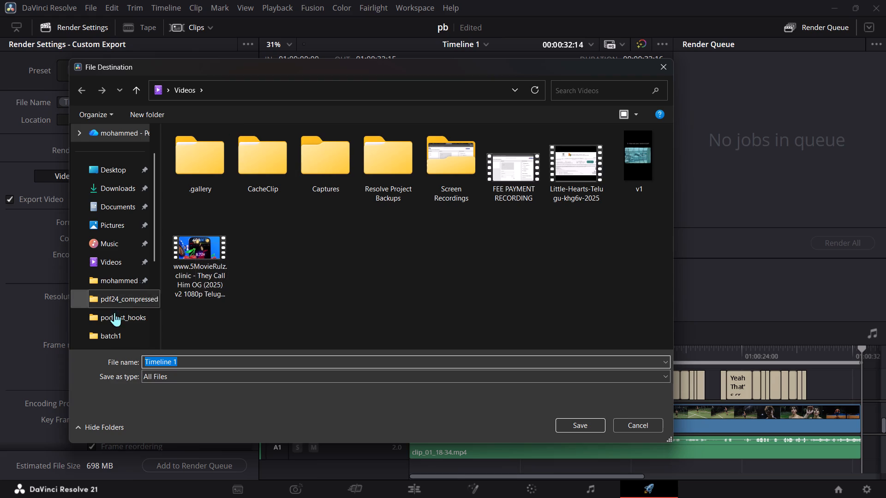
click(114, 332)
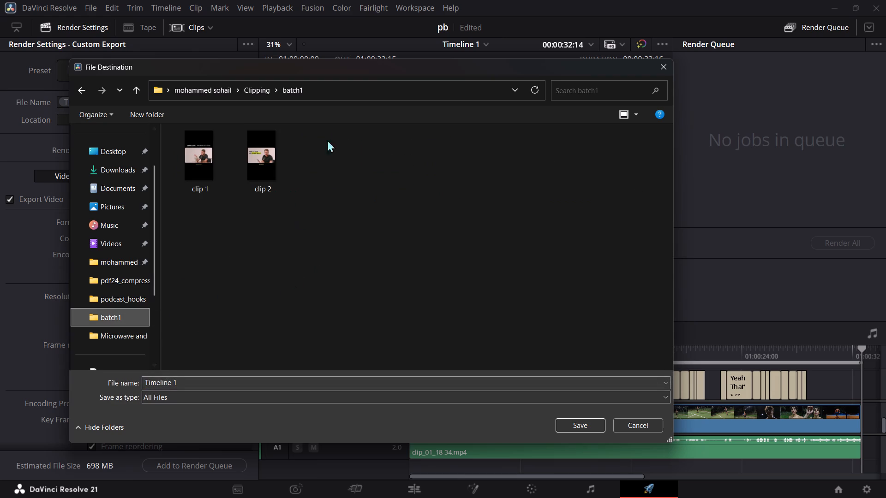
click(255, 88)
double_click(210, 165)
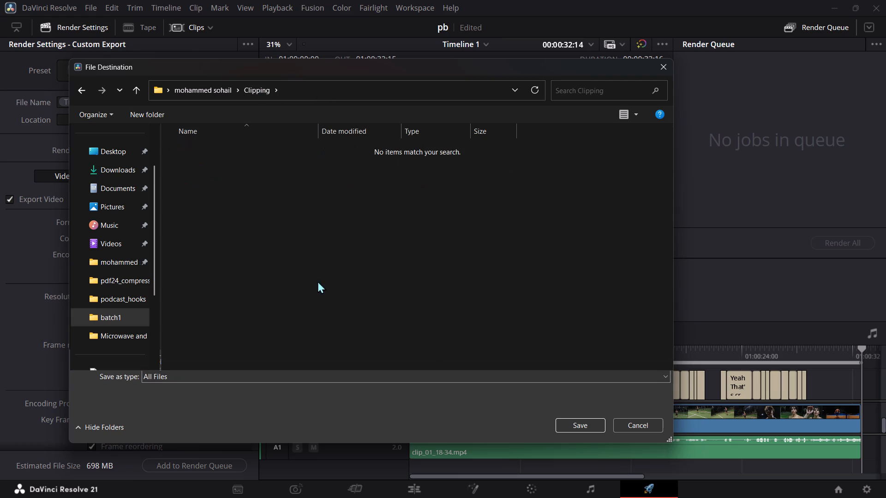
click(347, 376)
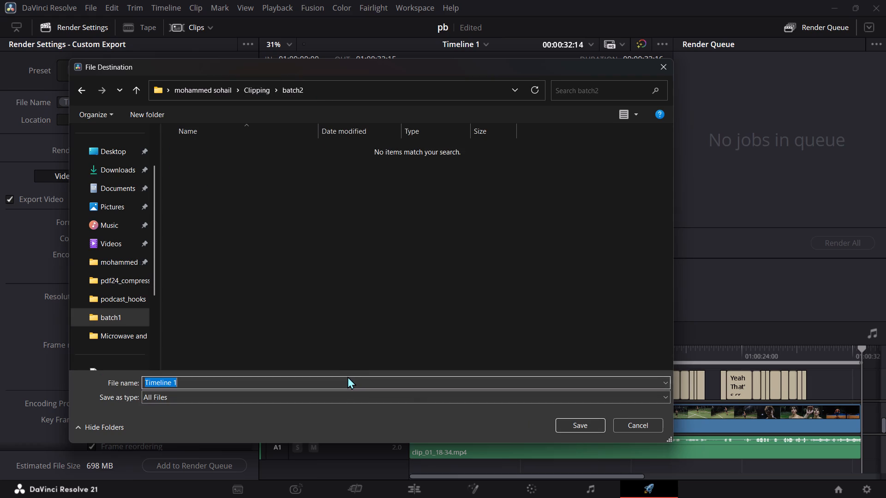
key(BackSpace)
text(pb 1)
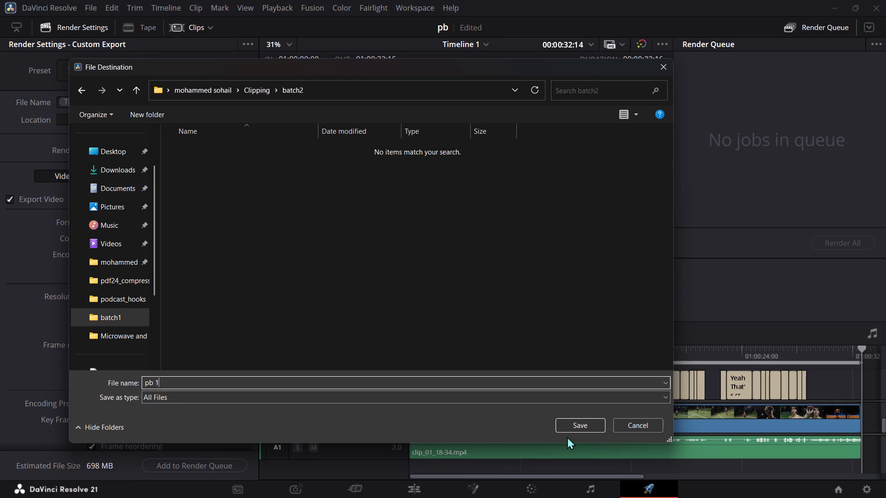
click(581, 422)
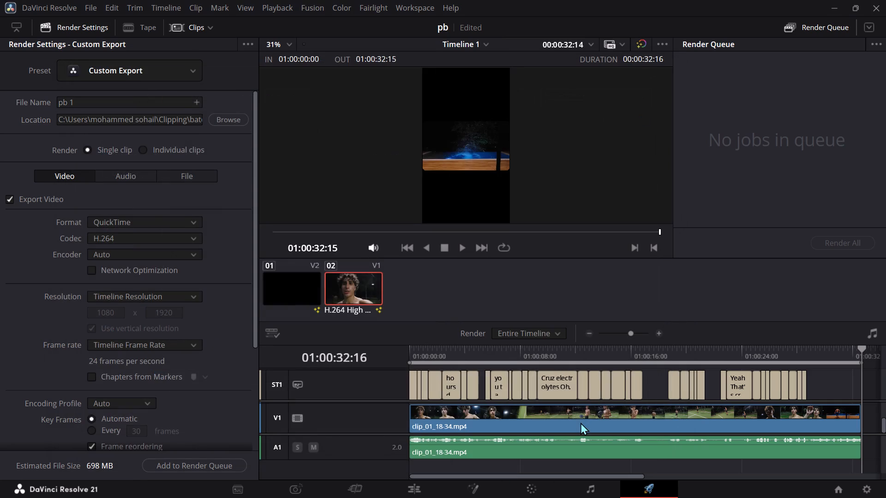
Add the pb 1 export to the render queue and render it once, declining any re-render.
click(183, 465)
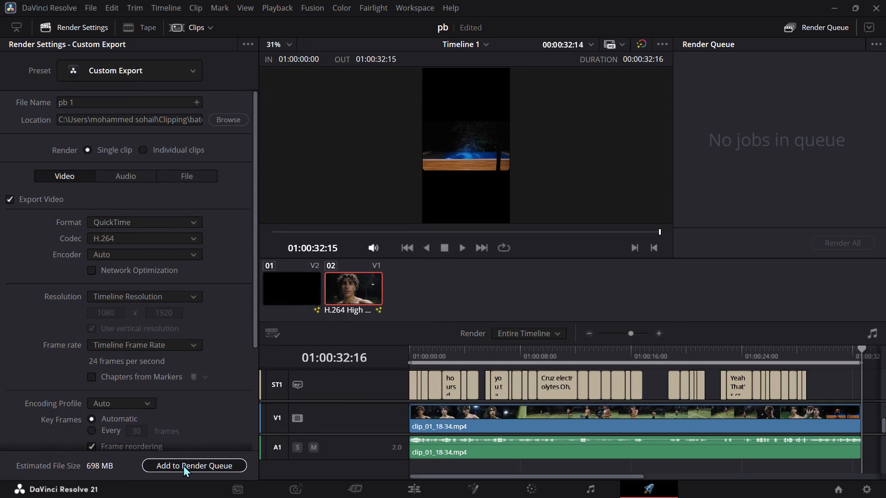
click(842, 246)
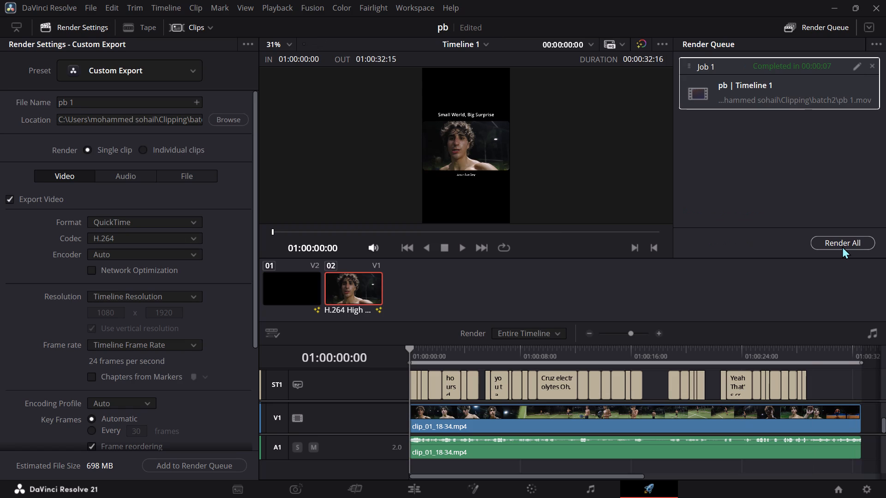
click(844, 244)
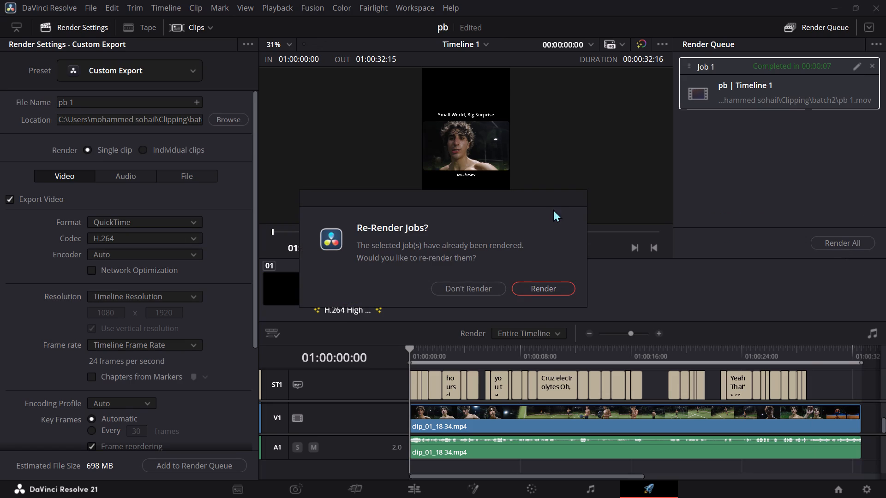
click(481, 290)
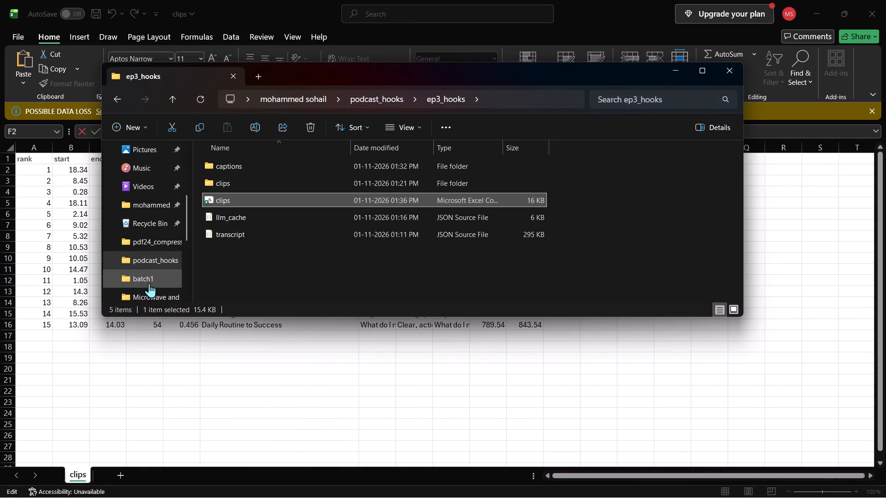
Open the batch2 folder inside Clipping to check the exported pb 1 video.
scroll(149, 283, down, 1)
click(149, 219)
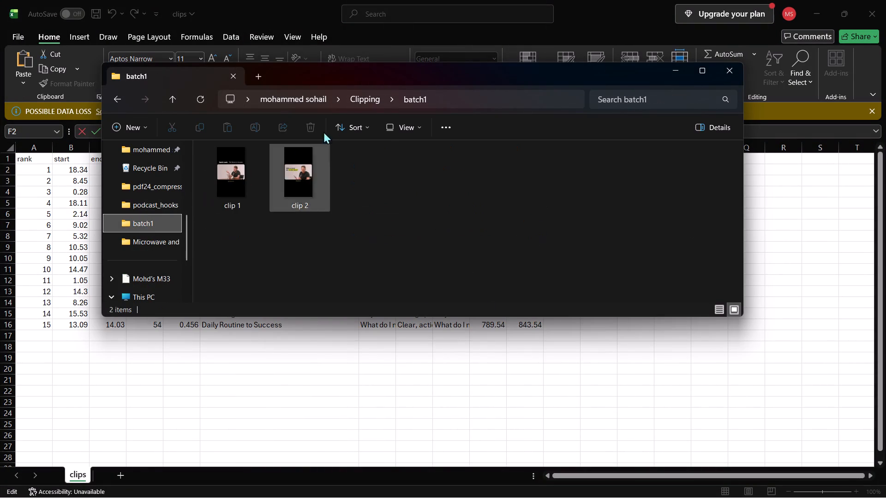
click(365, 101)
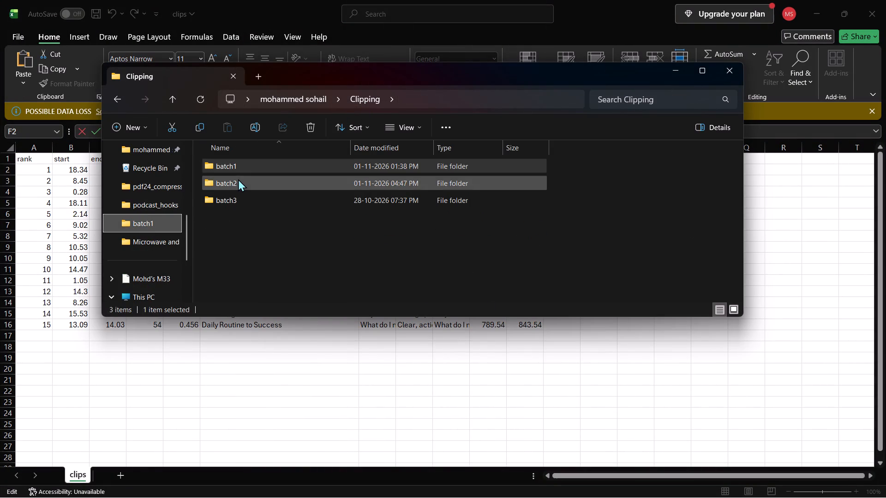
double_click(238, 179)
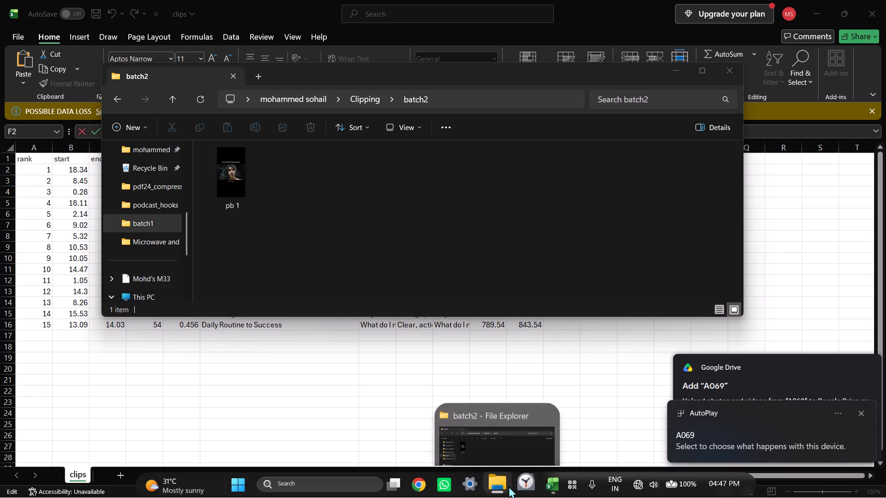
Copy the batch2 folder from Clipping to DCIM in the A069 device's internal shared storage using a second folder window, and close both windows.
click(317, 269)
key(ctrl+n)
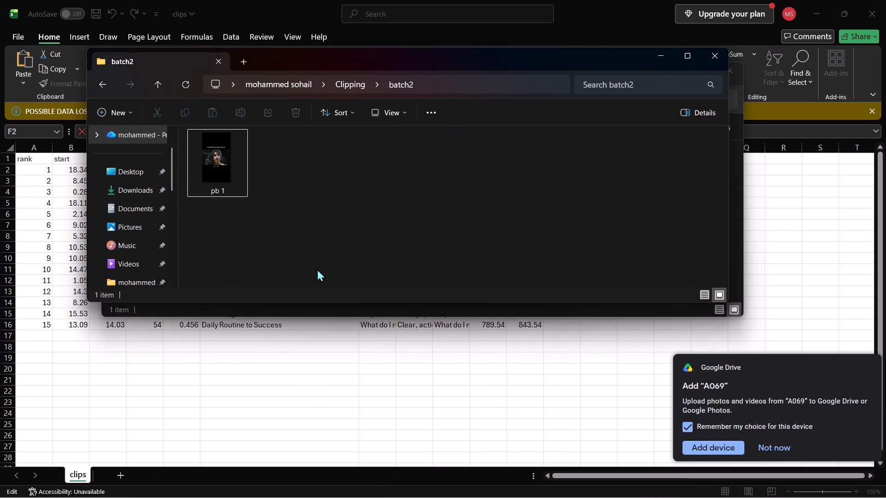
scroll(151, 265, down, 4)
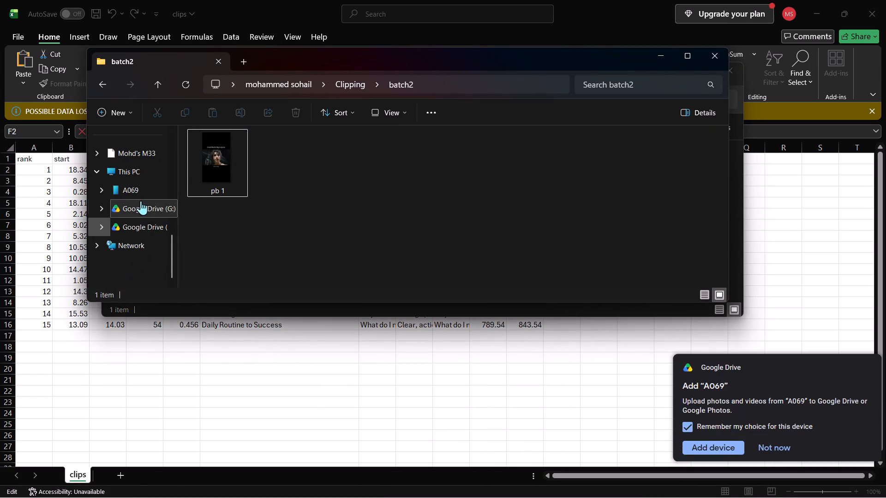
click(138, 186)
double_click(273, 148)
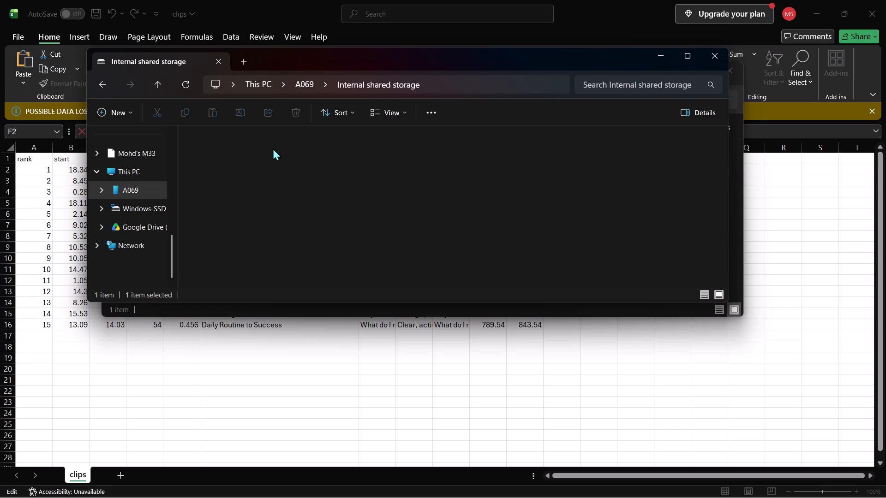
double_click(279, 169)
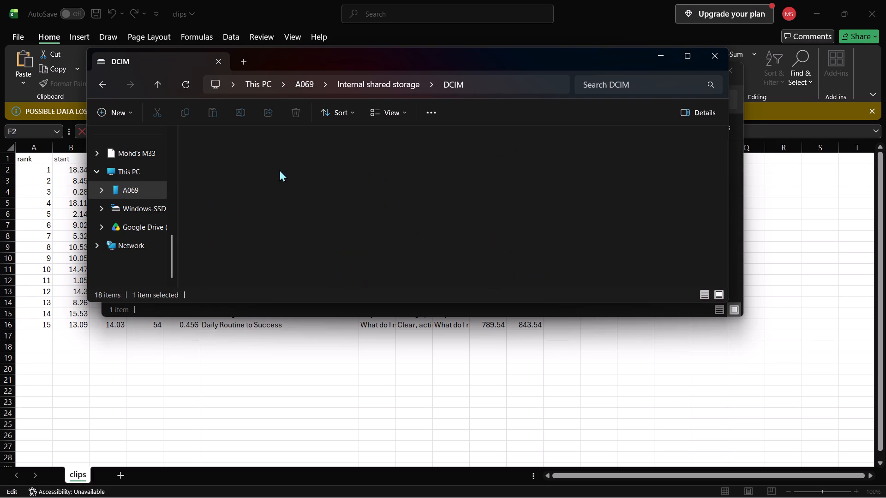
drag(513, 59, 538, 240)
click(365, 97)
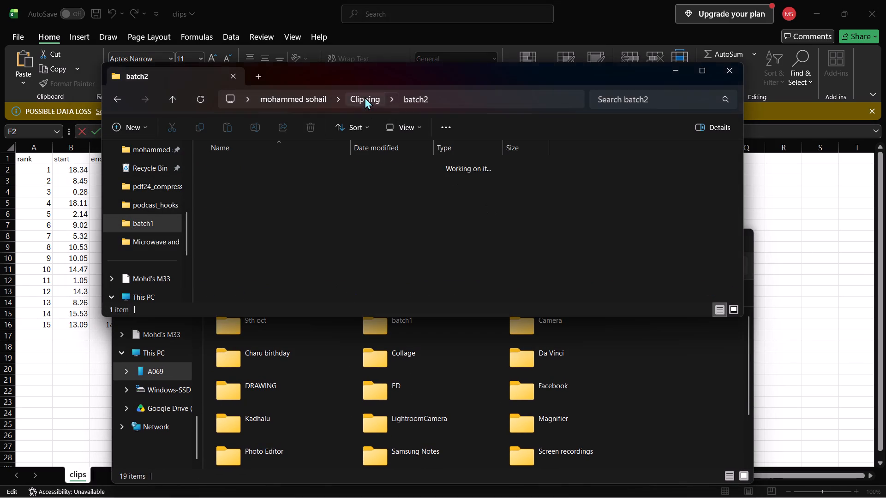
drag(260, 184, 424, 367)
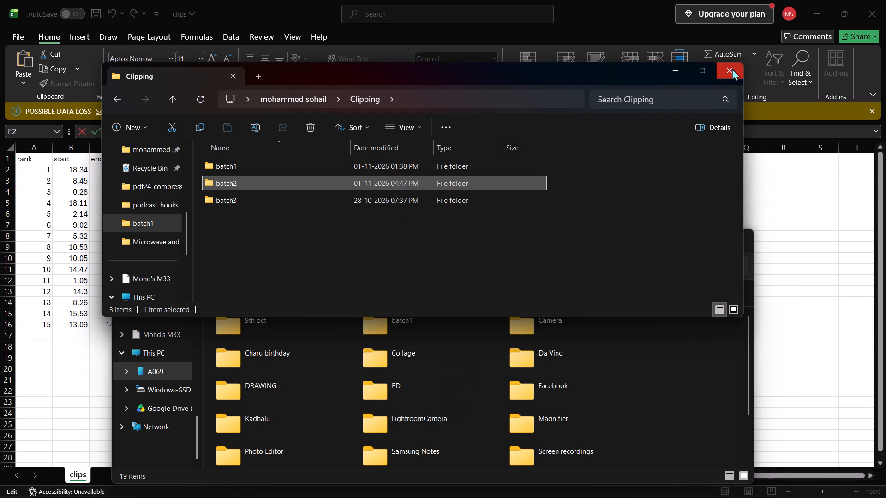
click(732, 68)
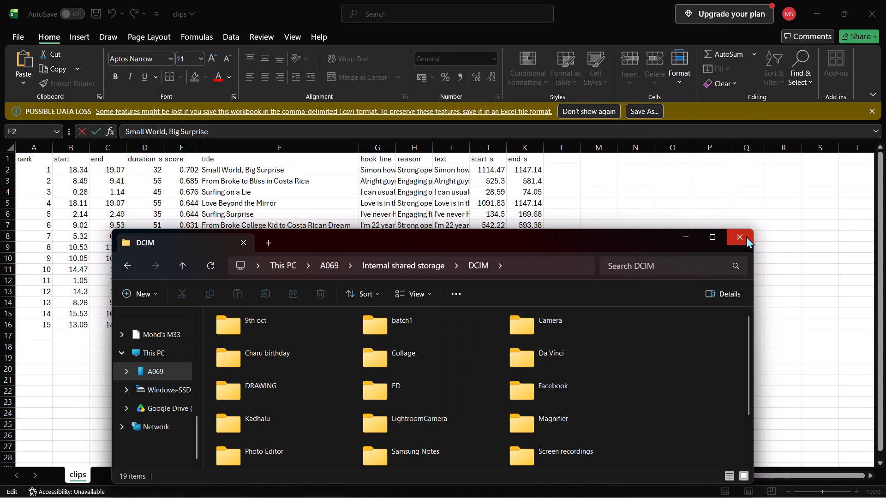
click(743, 239)
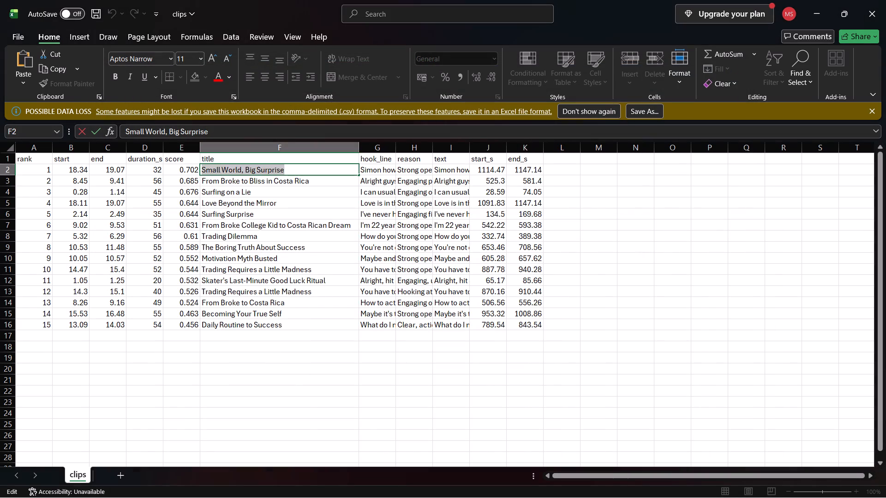
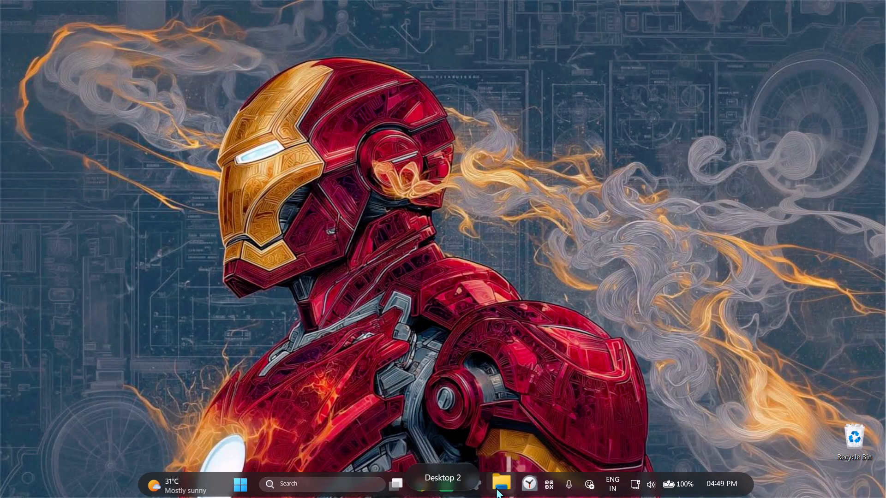
Open a new File Explorer window and go to the podcast_hooks folder from Quick access.
click(496, 487)
drag(416, 245, 406, 139)
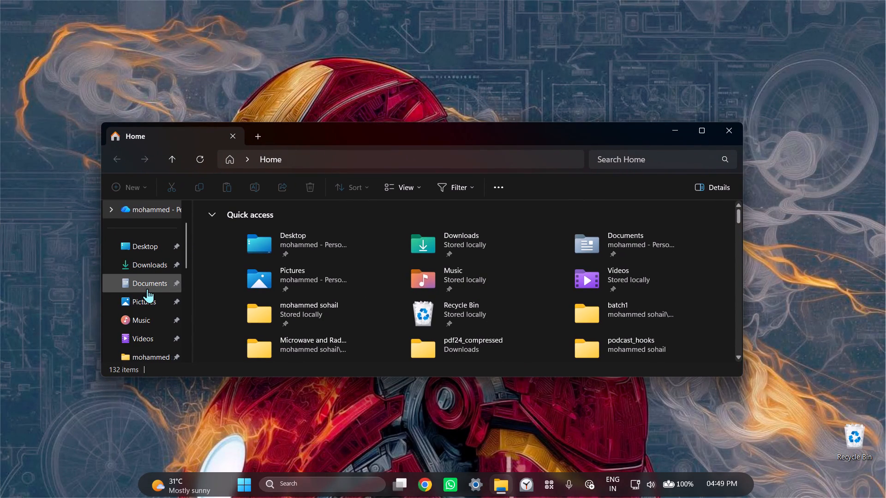
scroll(346, 332, down, 1)
click(637, 347)
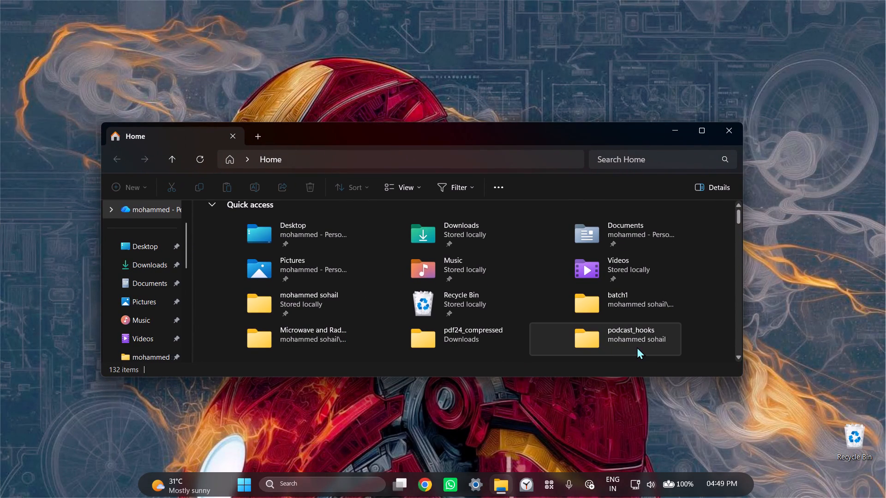
click(637, 347)
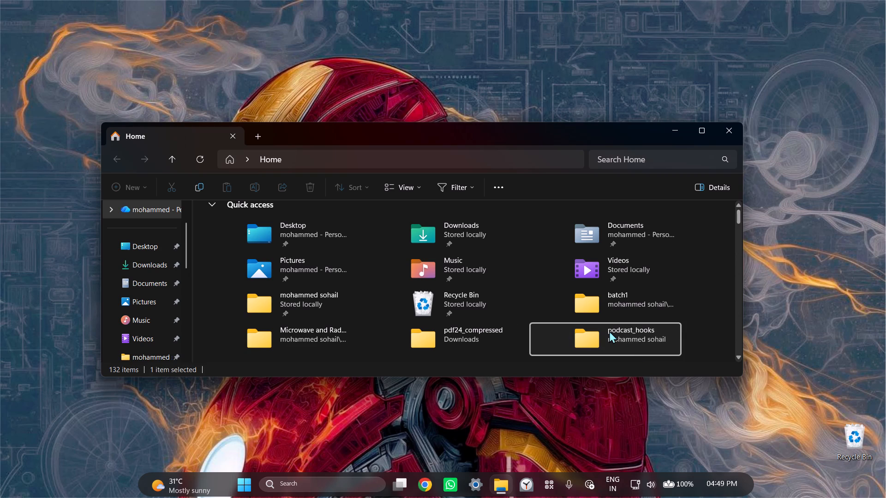
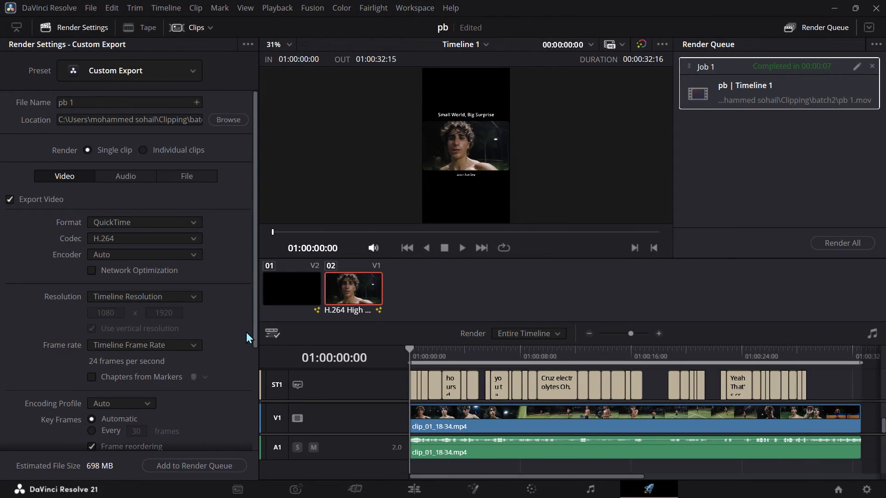
Set the render format to MP4 with the H.264 codec.
click(164, 221)
click(147, 242)
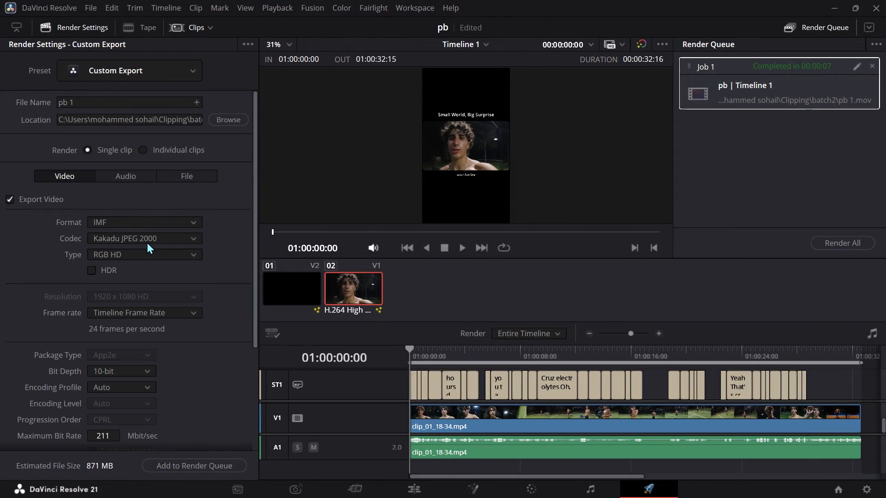
click(144, 223)
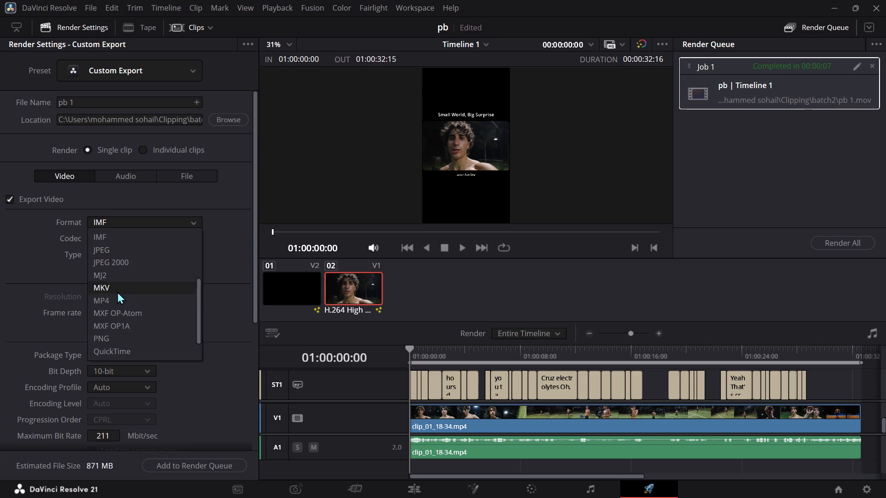
click(115, 298)
click(131, 234)
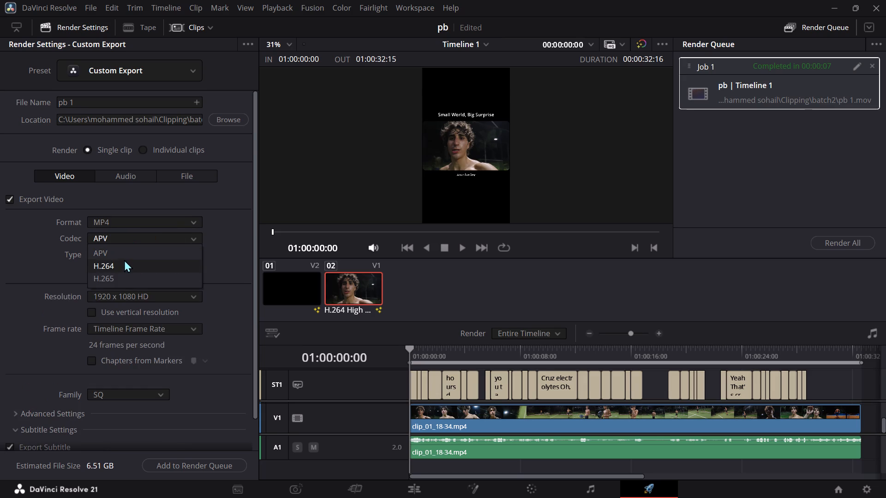
click(124, 261)
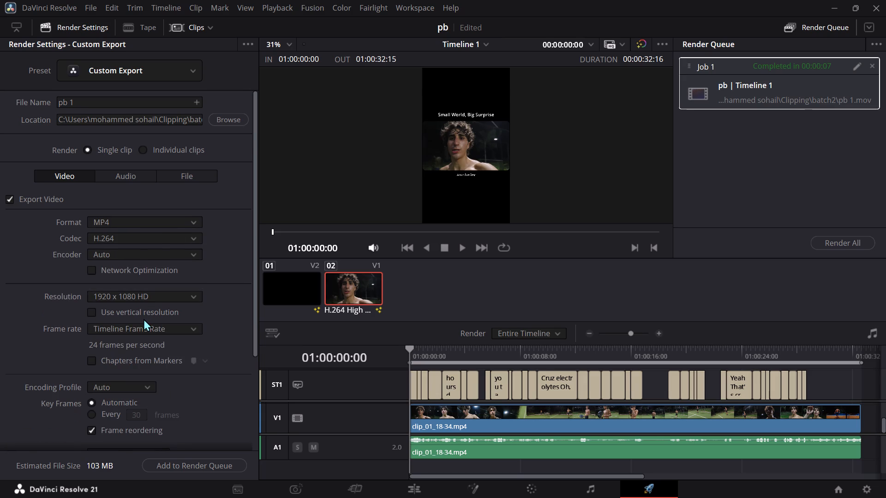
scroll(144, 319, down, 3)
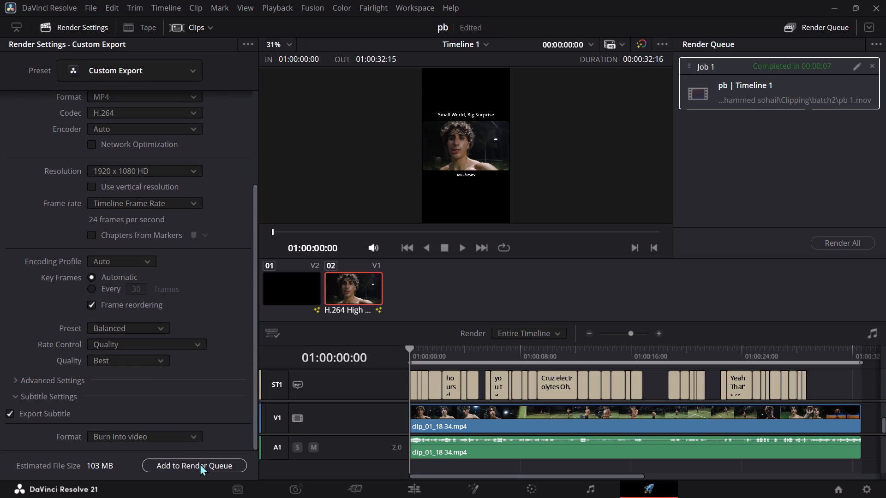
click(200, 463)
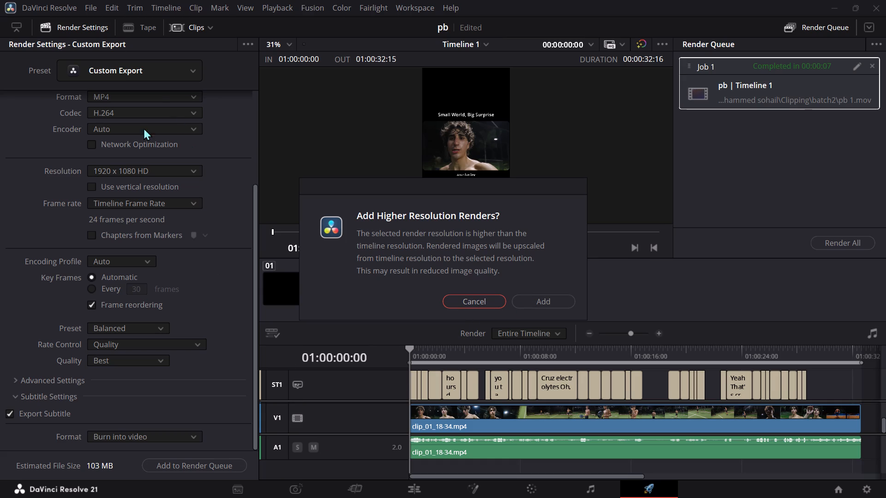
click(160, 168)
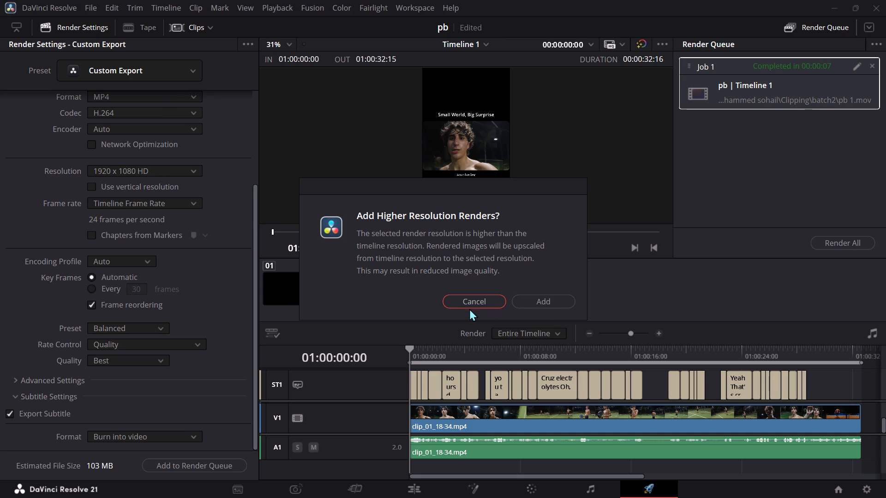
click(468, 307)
Set the render resolution to Timeline Resolution.
click(141, 174)
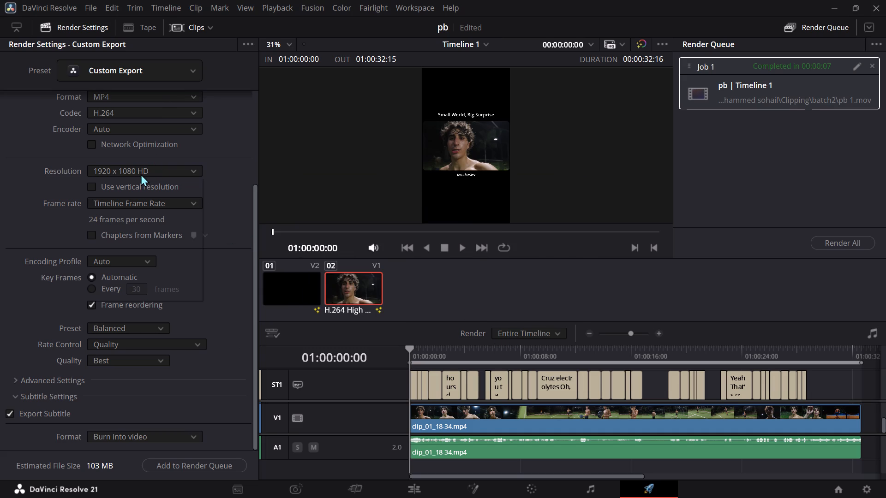
click(172, 171)
click(131, 174)
click(132, 184)
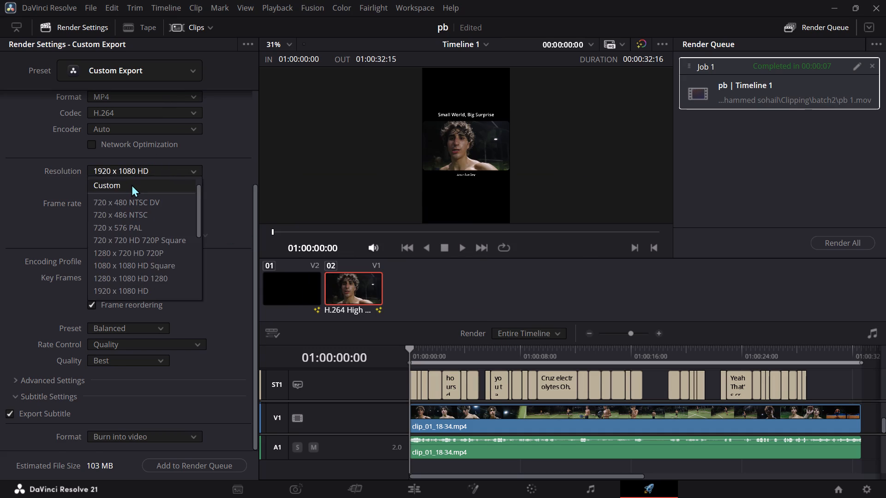
click(172, 164)
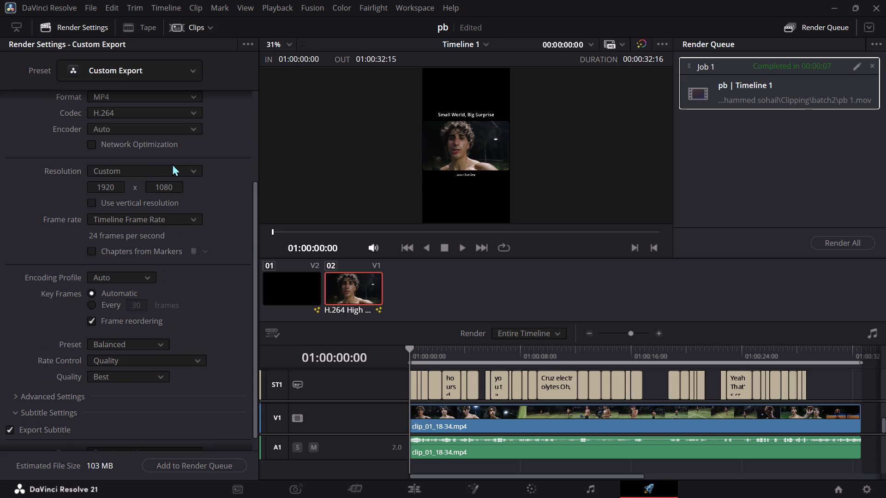
click(191, 164)
click(194, 167)
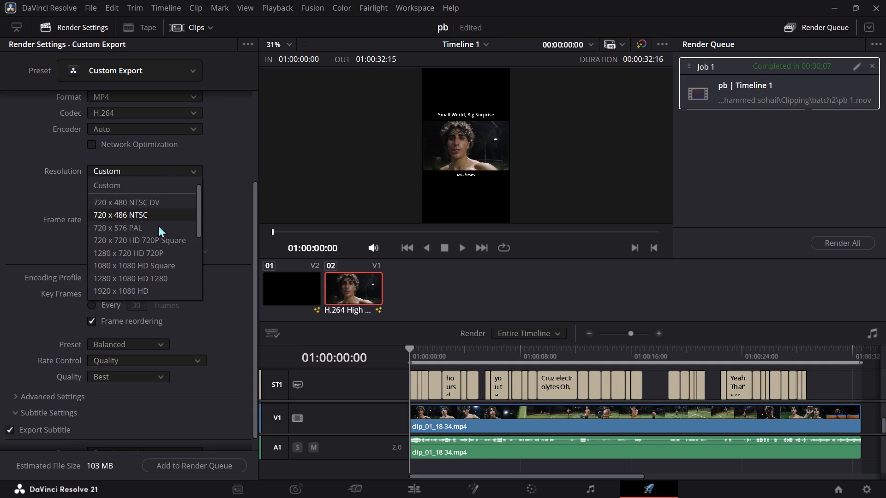
scroll(158, 225, down, 6)
scroll(182, 210, up, 4)
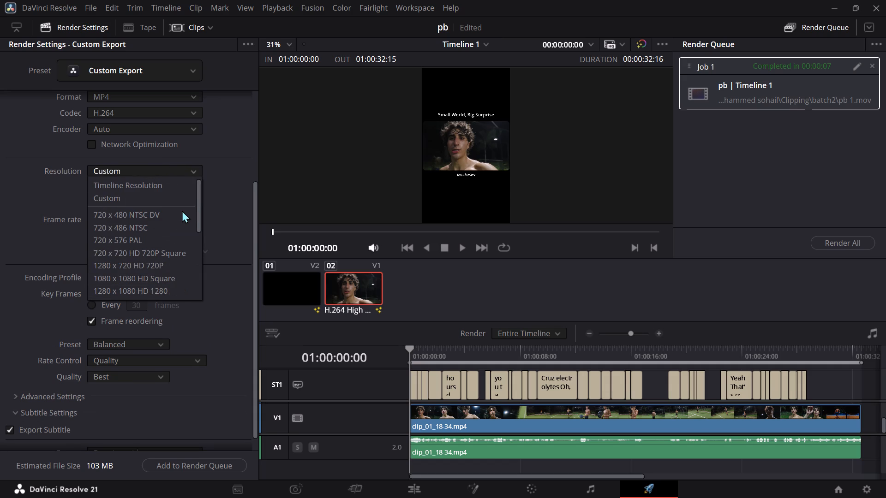
click(157, 181)
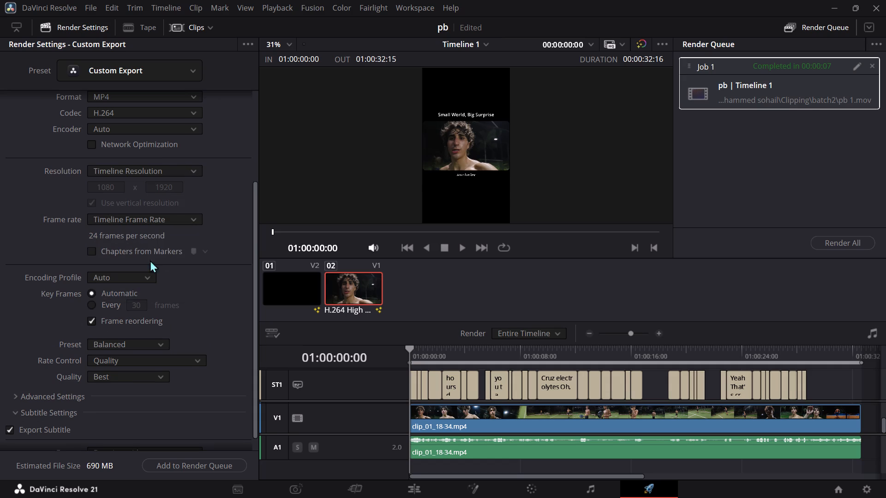
Add the pb 1 MP4 export to the render queue and render it.
scroll(172, 401, up, 1)
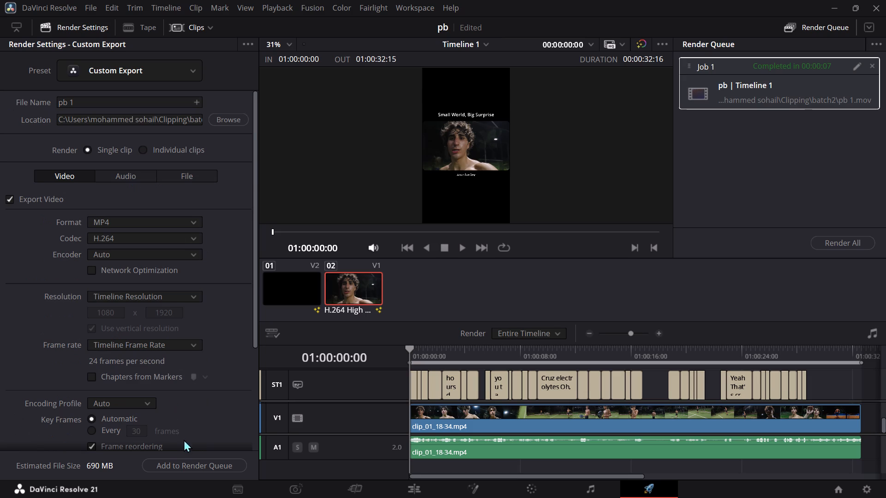
click(202, 463)
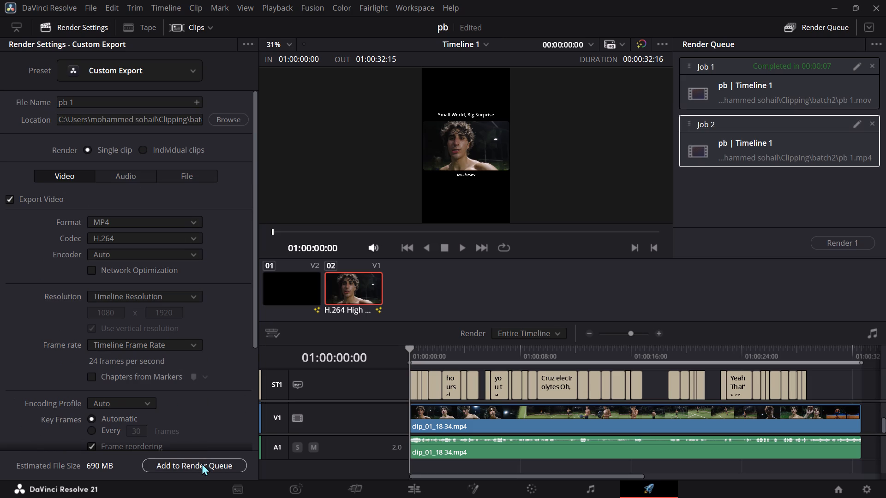
click(855, 245)
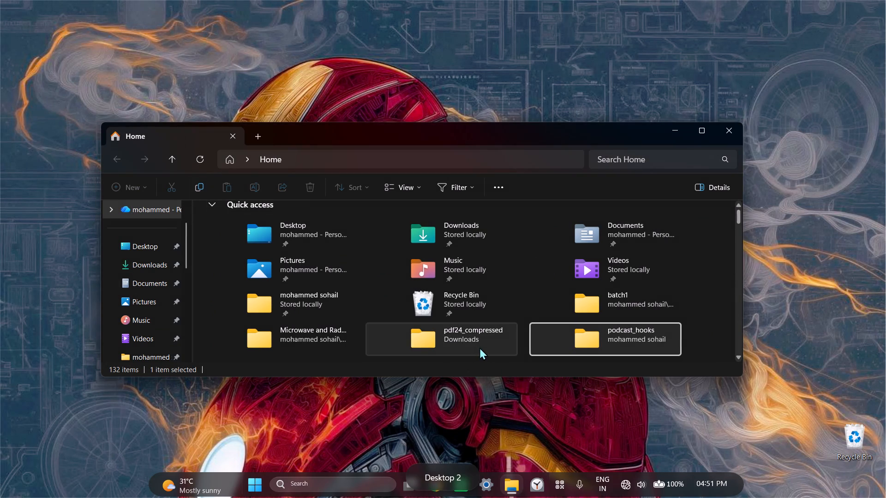
Switch to File Explorer and open the batch2 folder inside Clipping.
scroll(161, 330, down, 1)
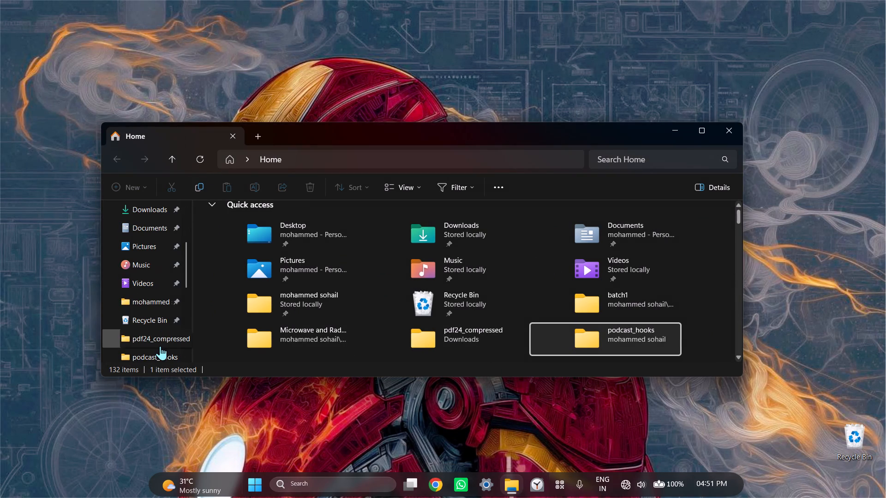
scroll(160, 346, down, 1)
click(168, 353)
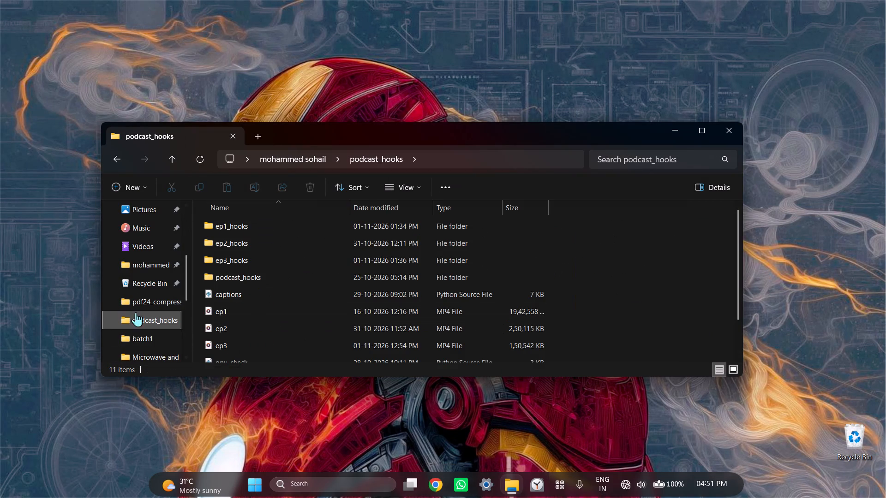
click(172, 329)
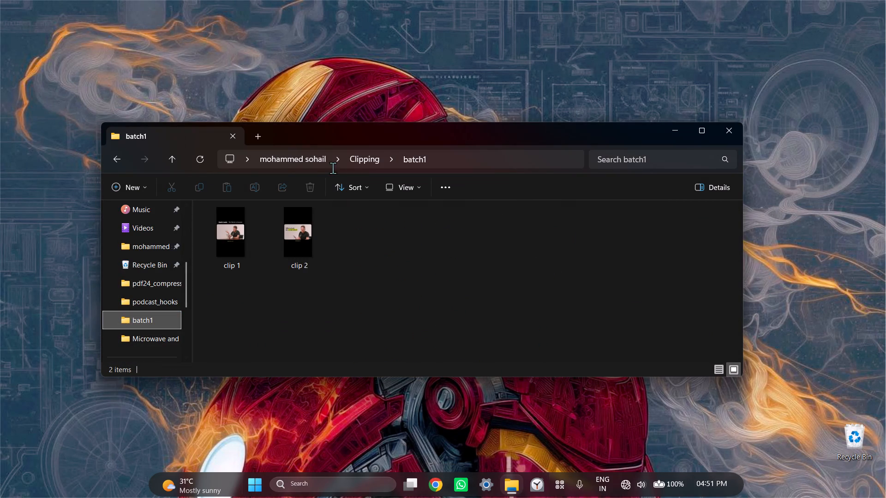
click(364, 158)
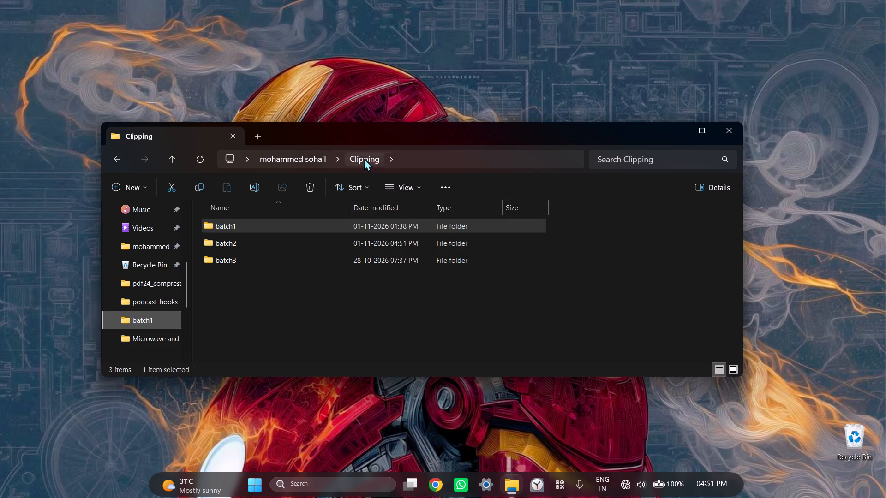
double_click(238, 238)
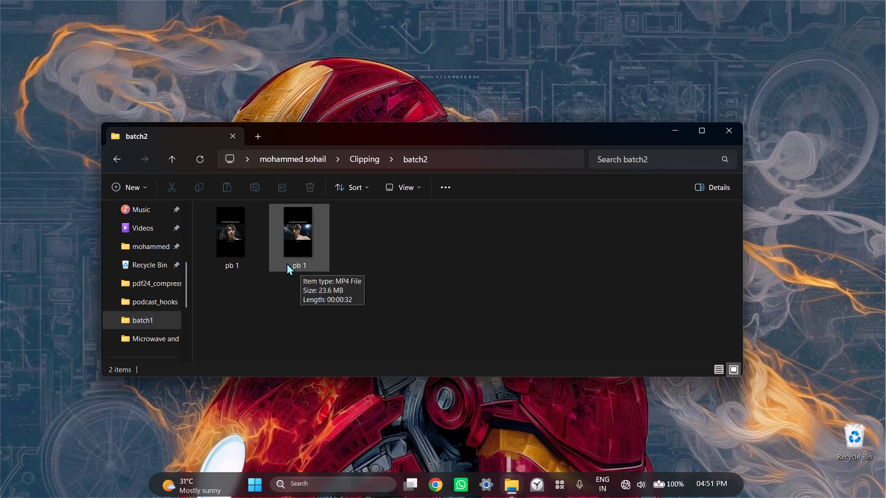
Delete the older QuickTime version of pb 1 from the batch2 folder.
click(232, 244)
key(Delete)
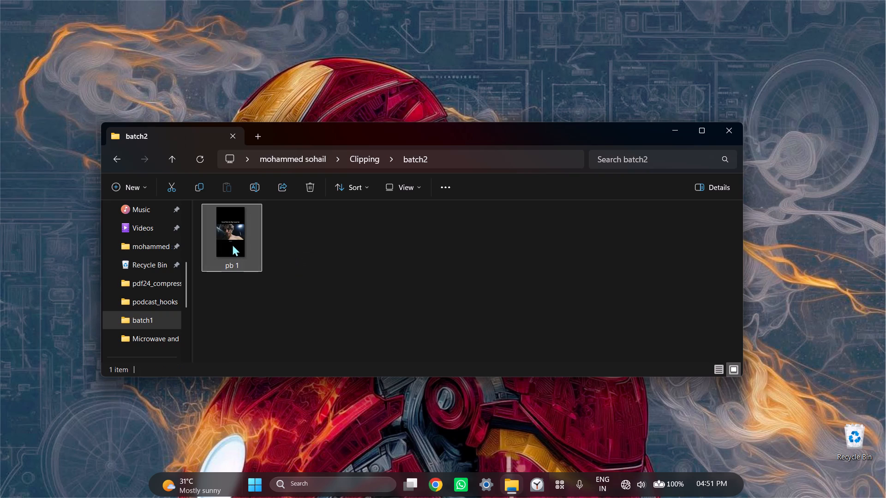
Play the remaining pb 1 video in Media Player to check the render, and close the player.
double_click(227, 242)
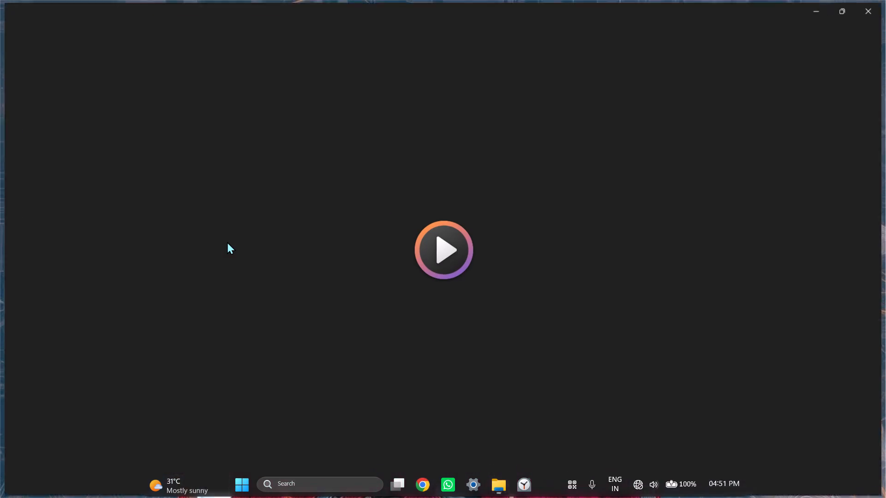
click(440, 261)
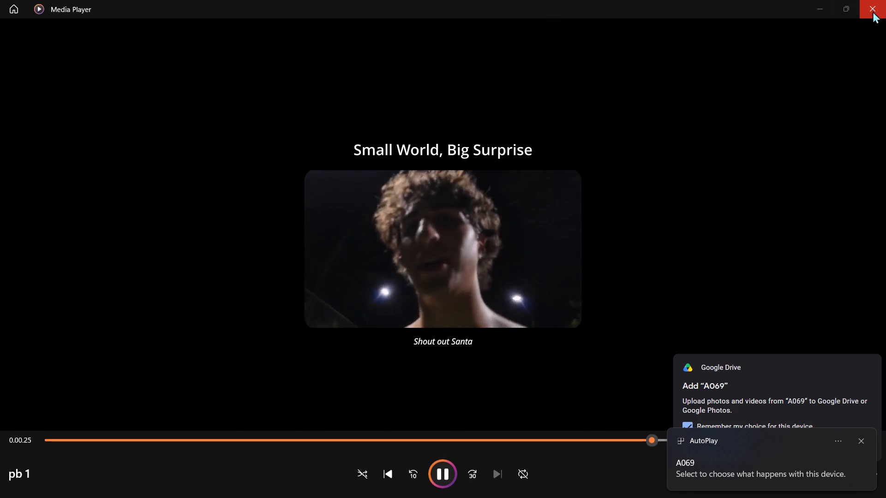
click(885, 11)
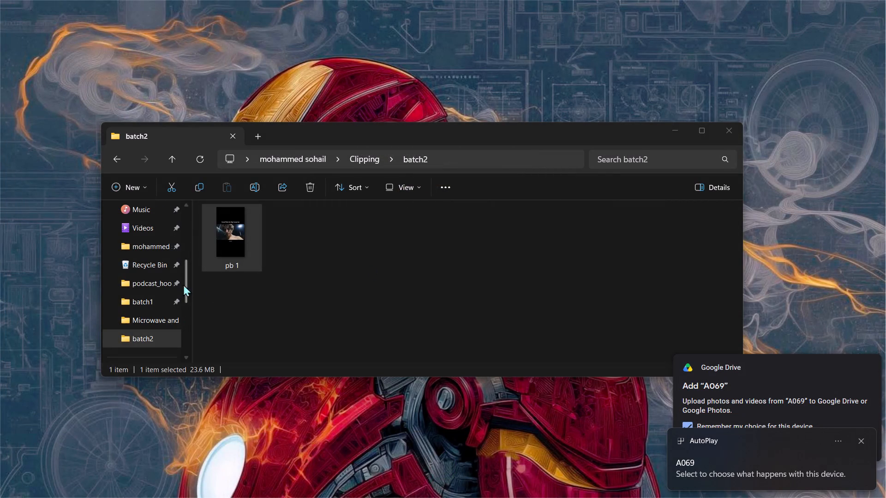
Open a second File Explorer window and browse to the DCIM folder in the A069 phone's internal shared storage.
scroll(150, 275, down, 4)
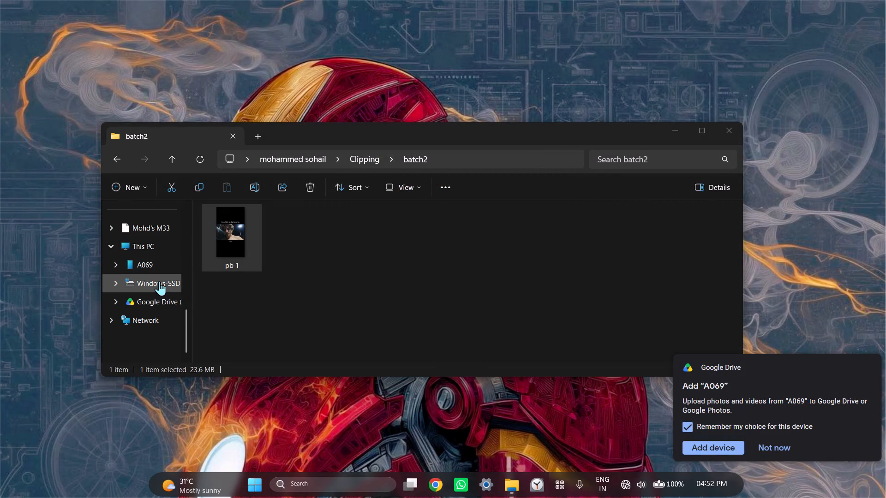
key(ctrl+n)
click(324, 314)
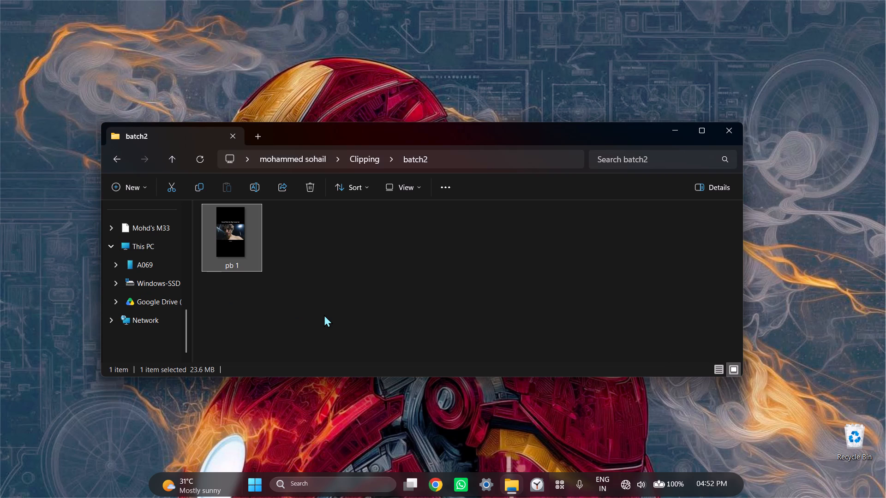
key(ctrl+n)
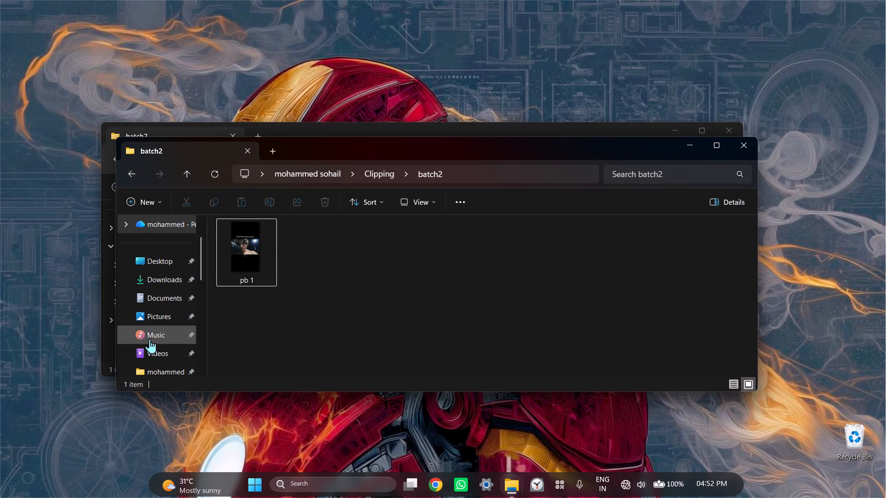
scroll(151, 339, down, 8)
click(167, 273)
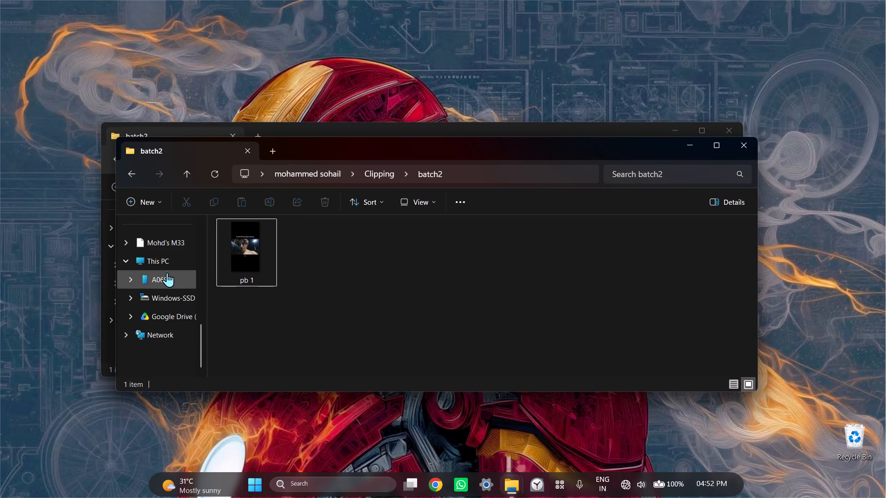
double_click(280, 249)
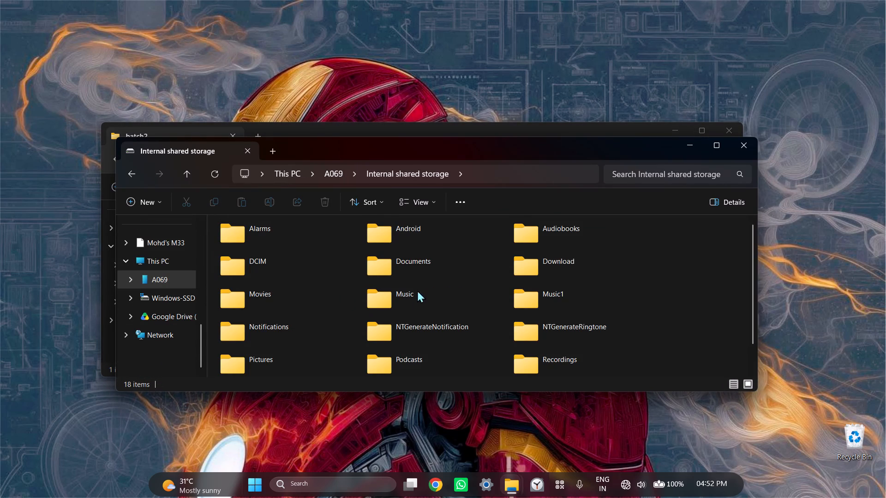
double_click(271, 259)
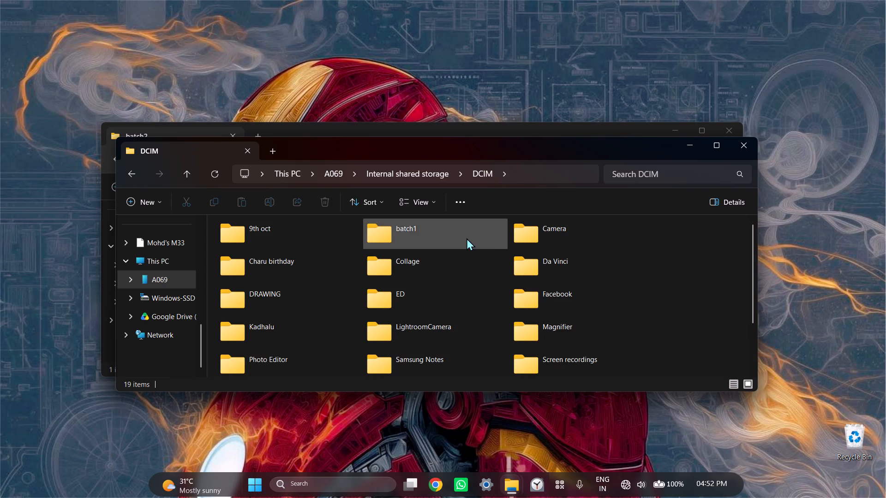
scroll(436, 296, down, 4)
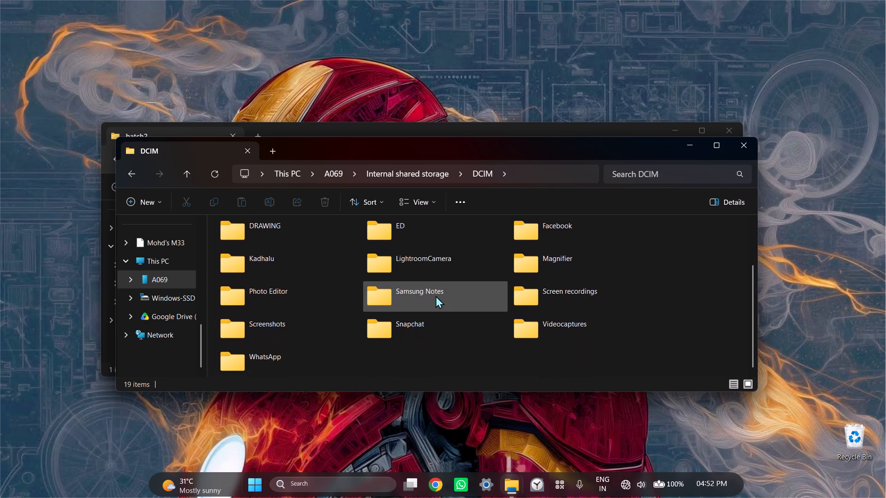
scroll(436, 296, up, 6)
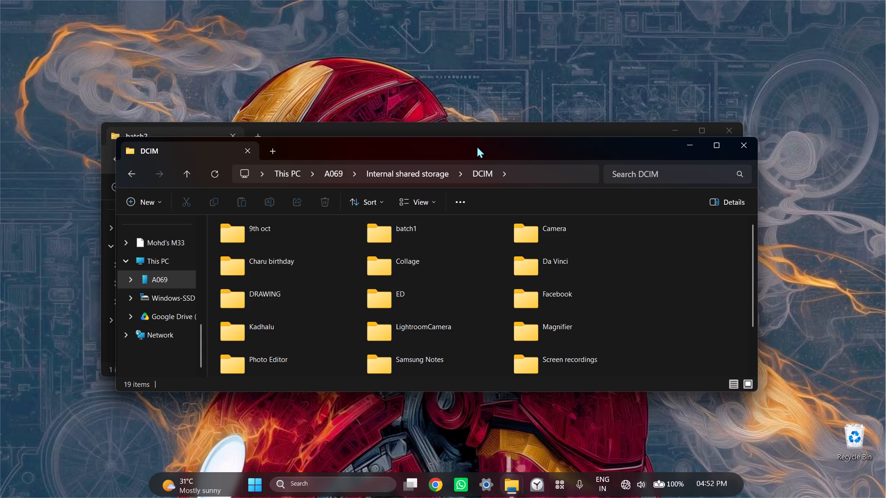
With both windows in view, copy the batch2 folder from Clipping to the phone's DCIM folder, merging it with the existing batch2.
drag(477, 146, 500, 293)
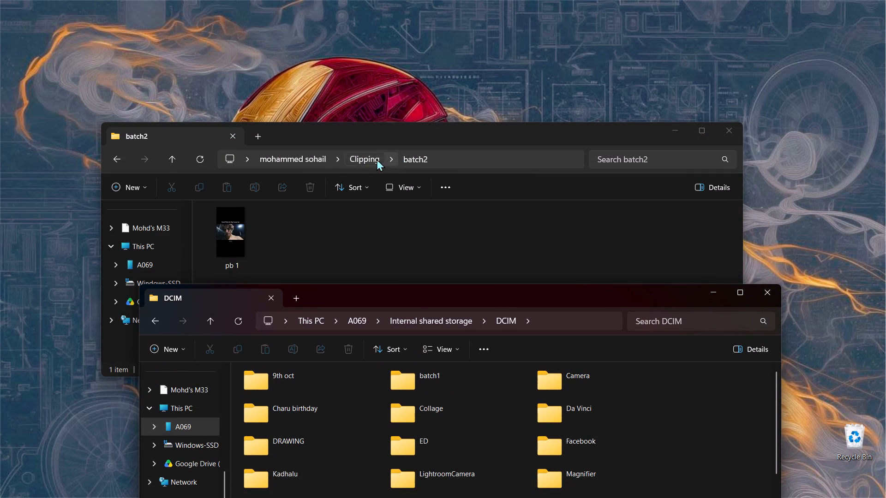
click(374, 159)
drag(253, 242, 341, 267)
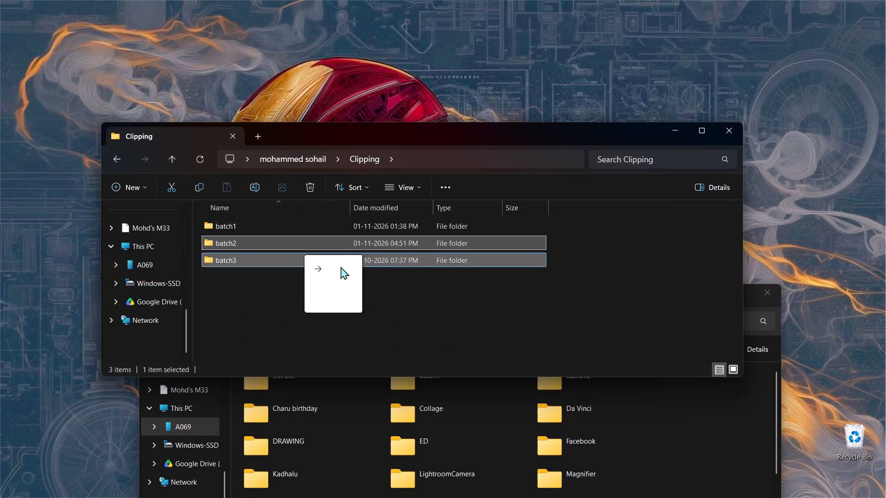
drag(341, 267, 442, 412)
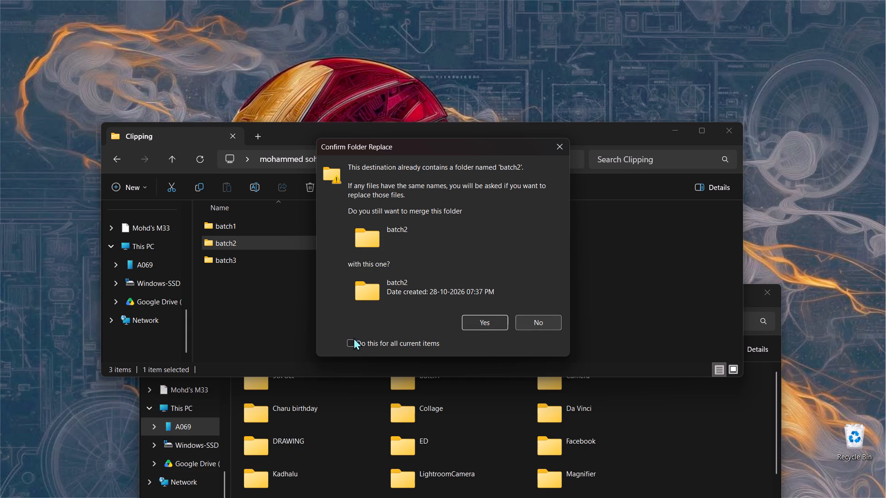
click(490, 319)
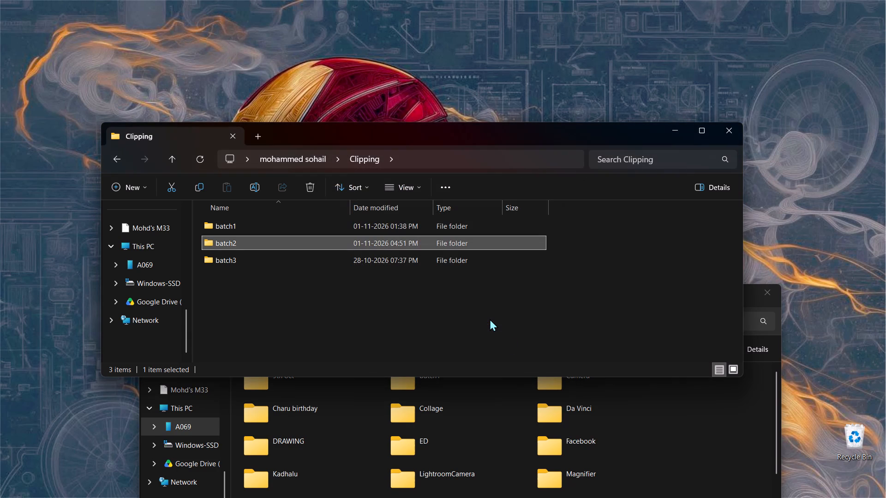
click(771, 389)
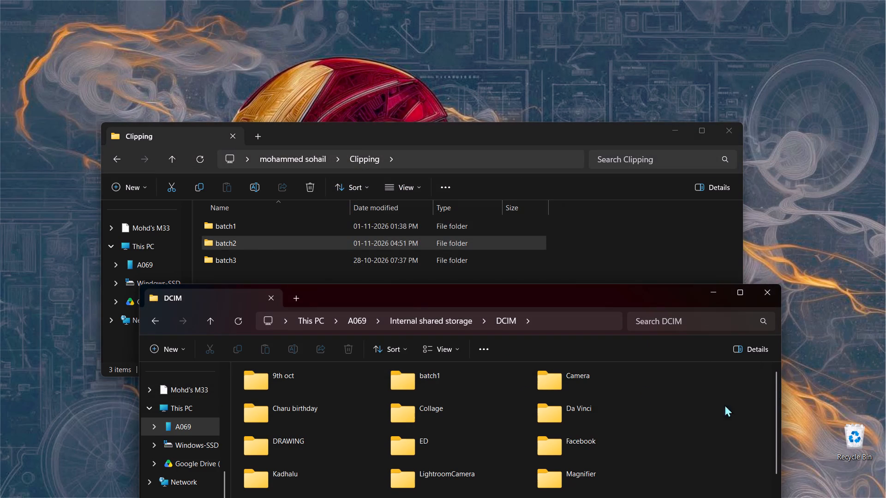
Permanently delete the batch2 folder from the Collage folder in the phone's DCIM.
double_click(460, 410)
click(332, 385)
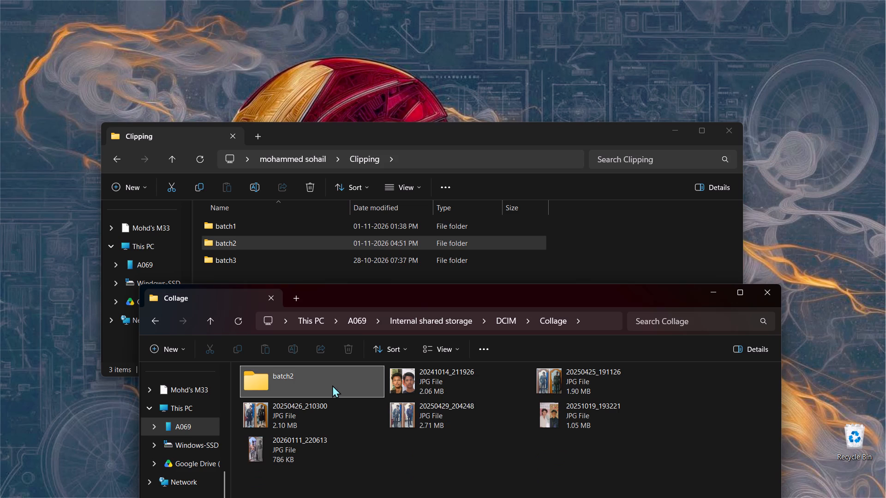
key(Delete)
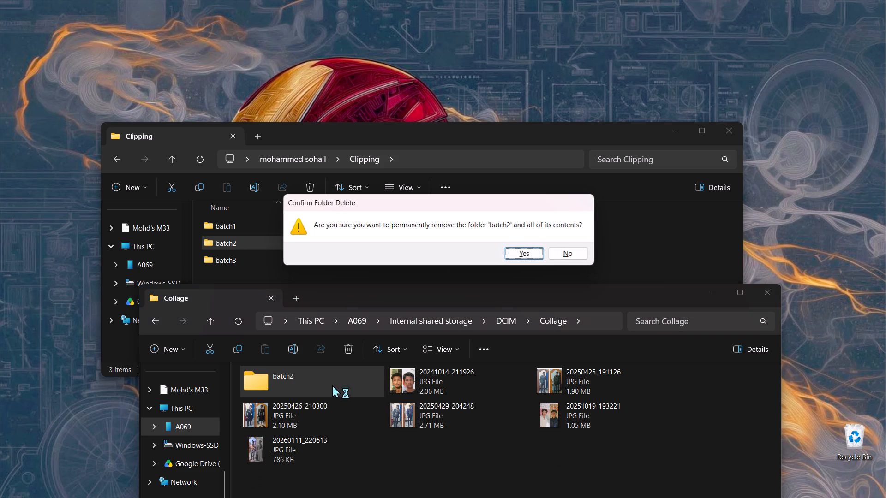
click(526, 253)
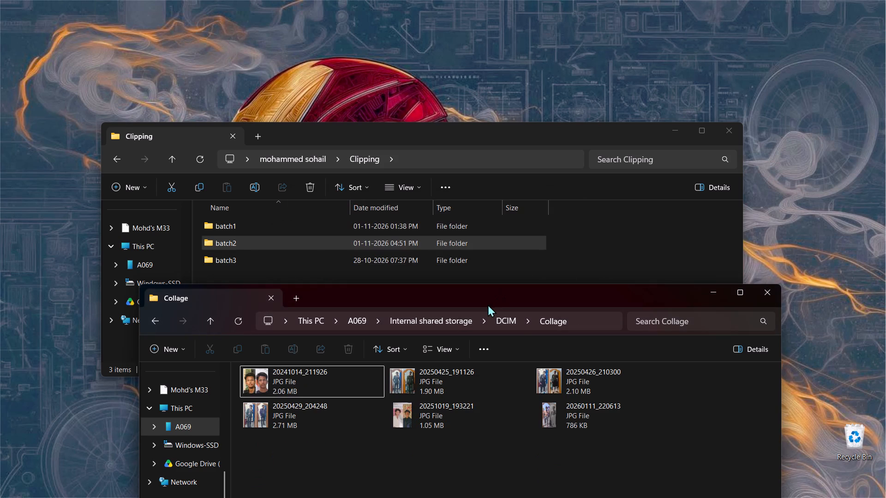
Return to the phone's DCIM folder and copy the batch2 folder from Clipping into it.
click(510, 325)
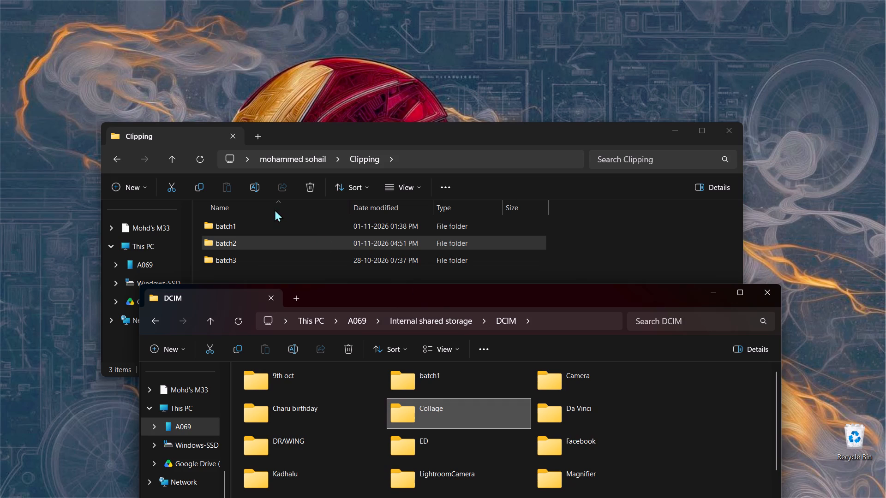
drag(266, 242, 512, 356)
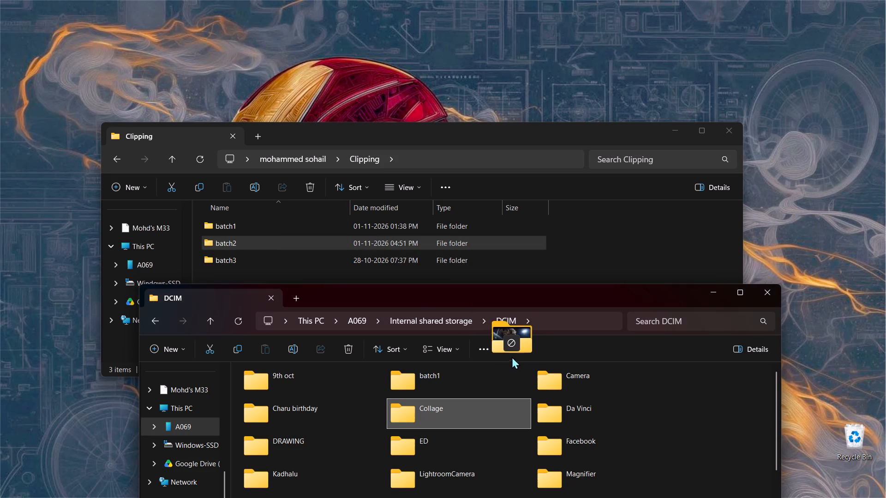
drag(512, 356, 512, 322)
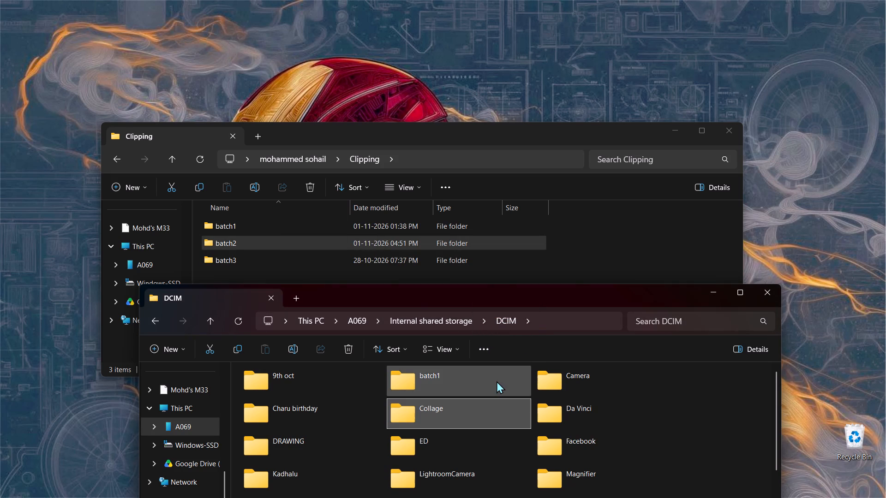
Go up to the phone's Internal shared storage and copy Clipping's batch2 folder onto DCIM, merging the folders and replacing pb 1.mp4.
scroll(497, 381, down, 4)
scroll(497, 381, up, 5)
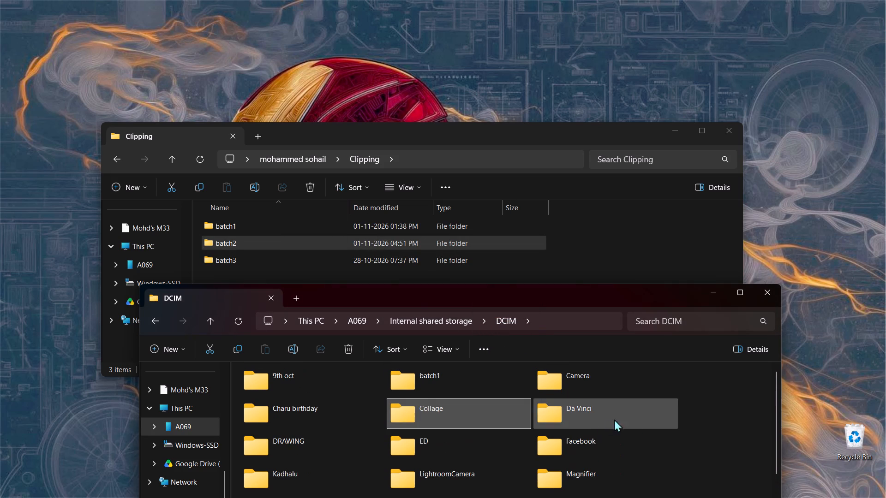
click(667, 445)
click(436, 316)
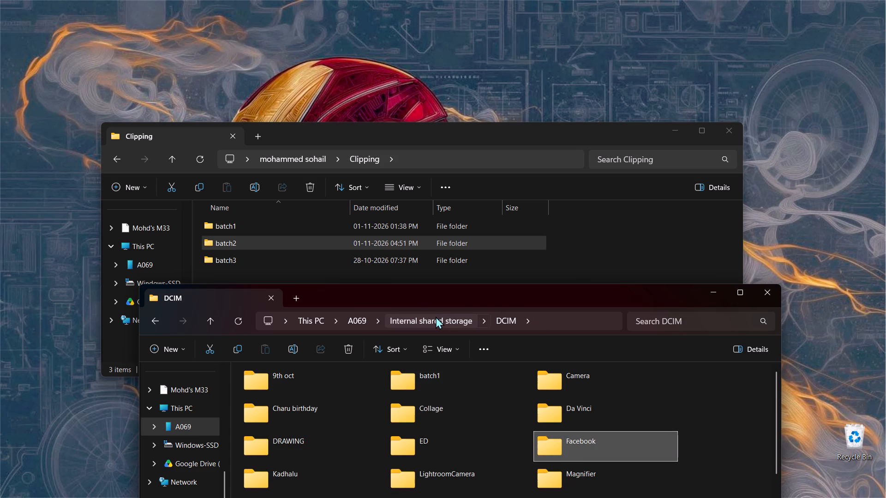
drag(242, 241, 310, 396)
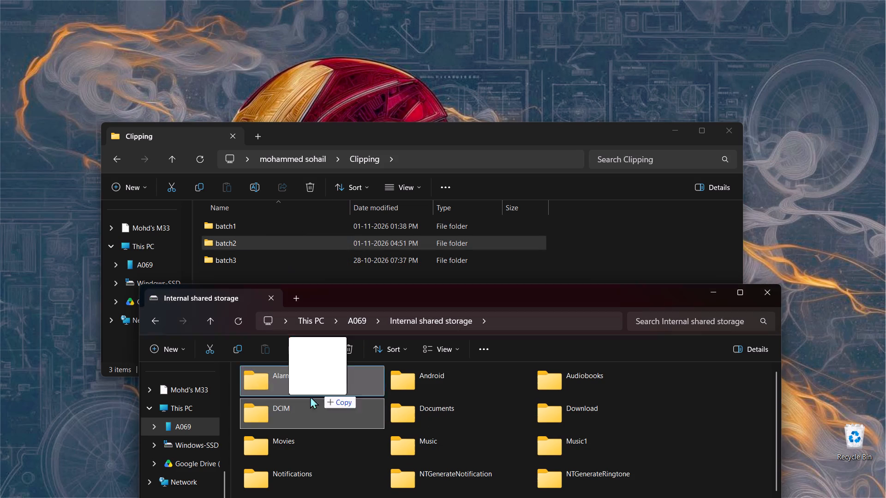
drag(310, 396, 267, 420)
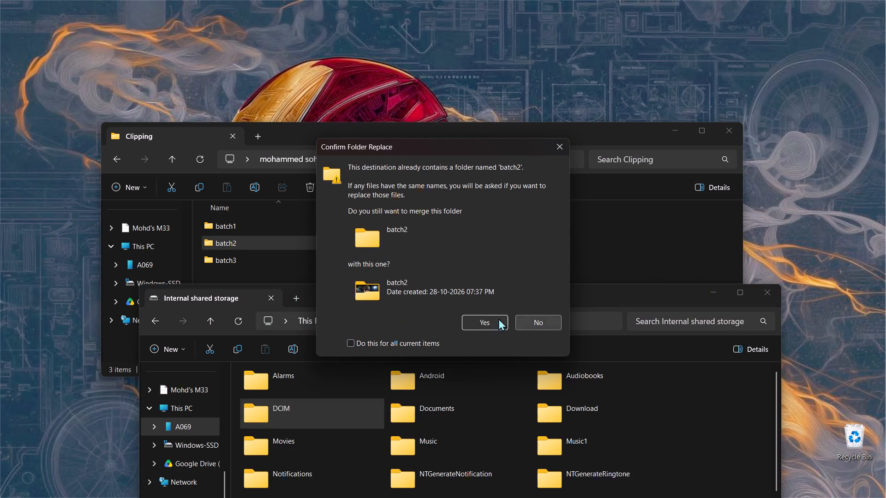
click(488, 320)
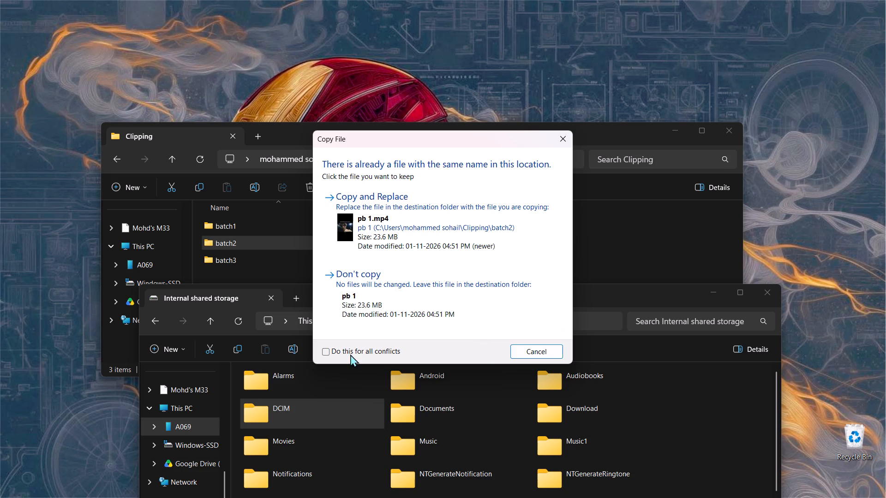
click(399, 196)
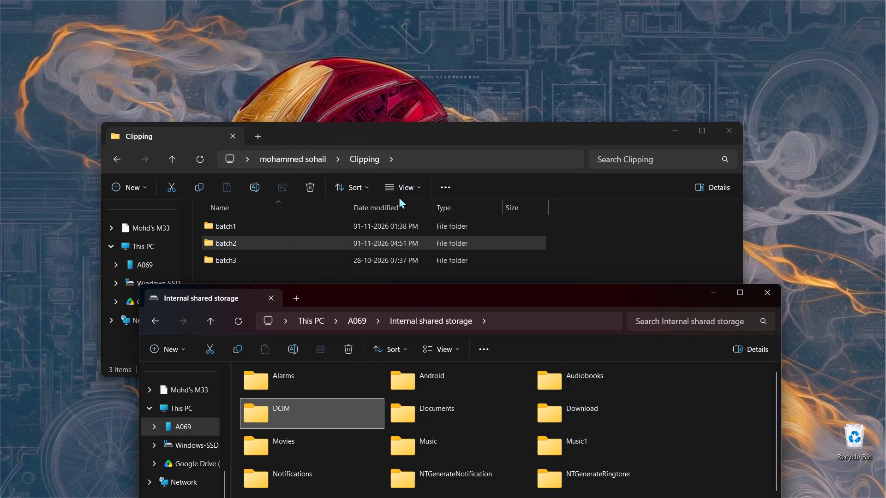
Open batch2 inside the phone's DCIM folder to check the copied video, and close the phone's File Explorer window.
double_click(280, 412)
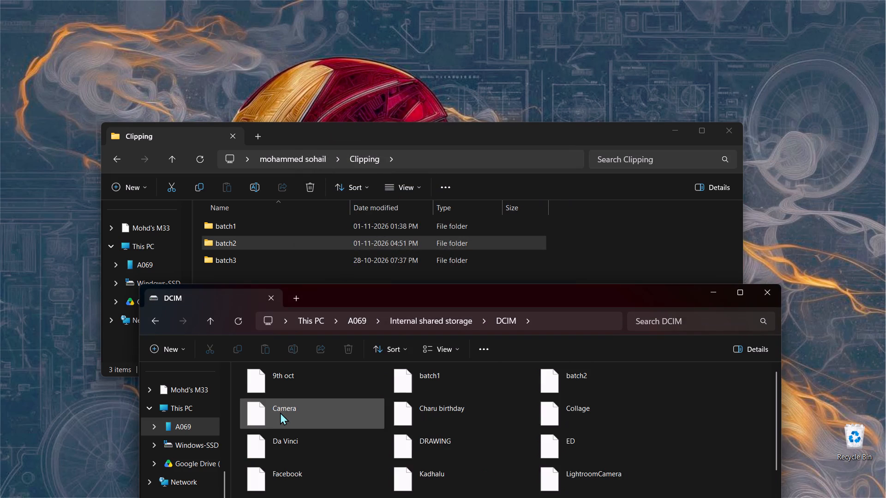
double_click(567, 387)
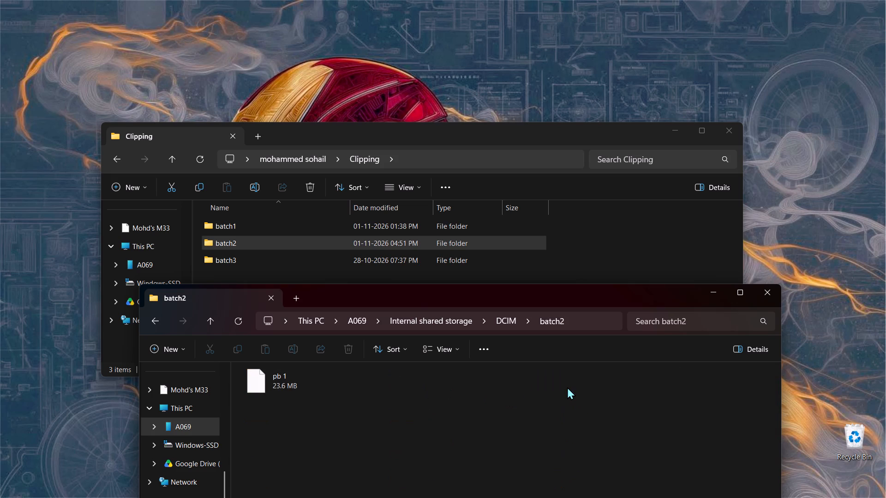
click(774, 293)
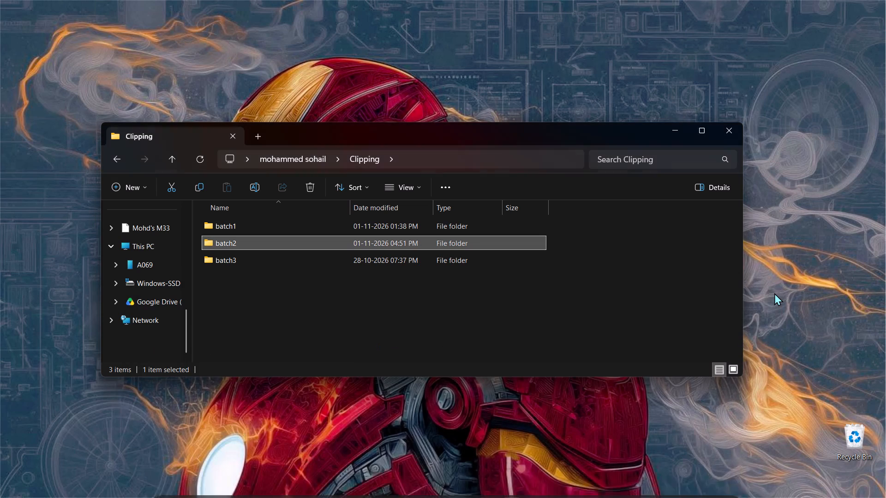
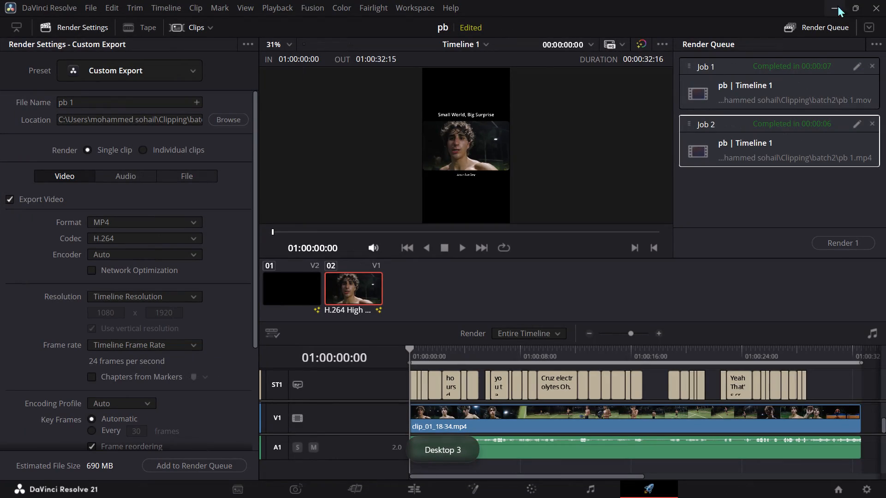
Close the DaVinci Resolve window and switch to Chrome for the PB Blake Official Clipping Campaign.
click(872, 0)
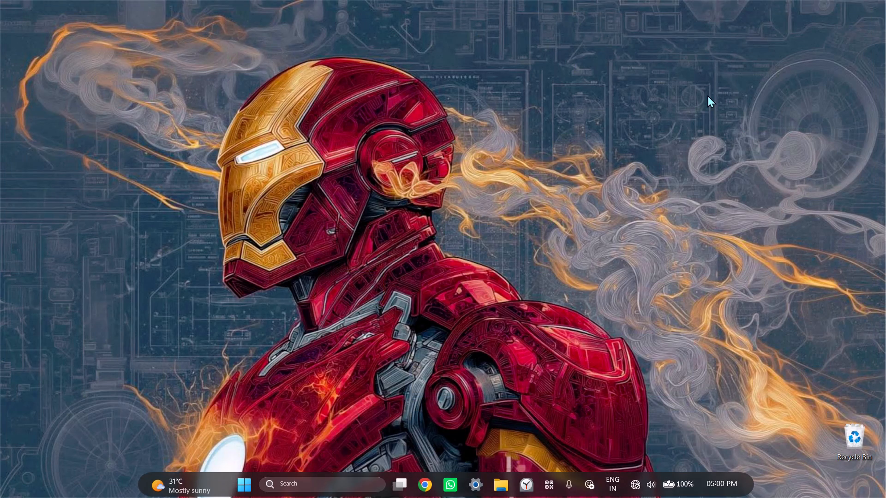
click(419, 483)
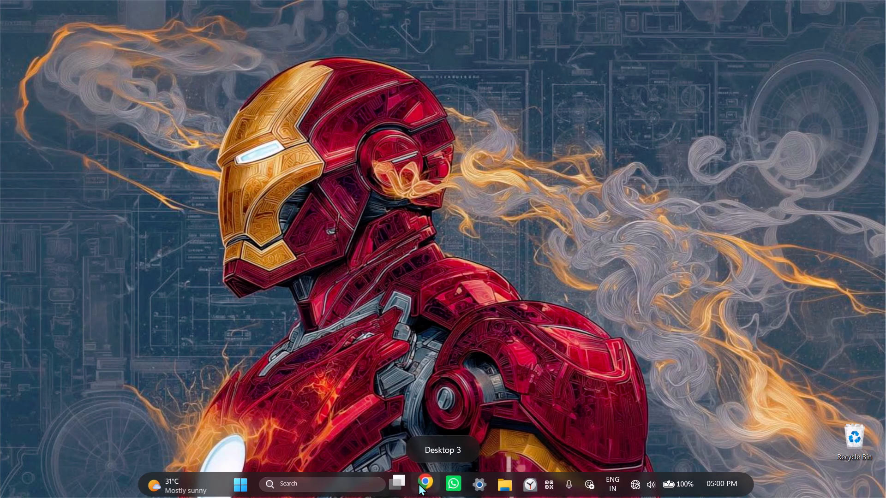
Open the Your Chrome profile, search Google for chr, and reload the page.
click(577, 231)
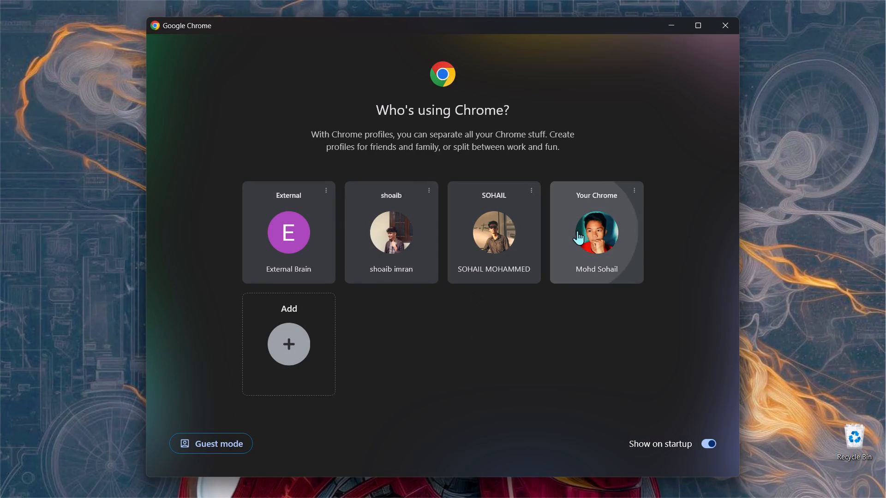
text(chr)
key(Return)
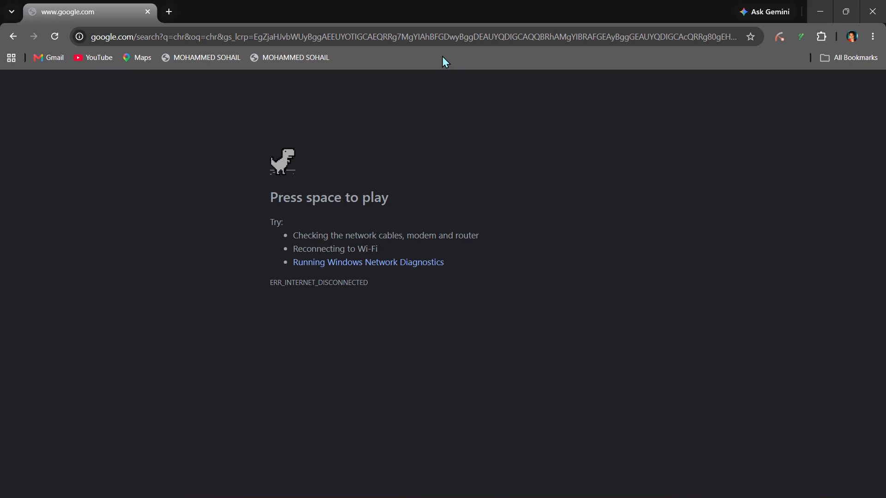
click(51, 38)
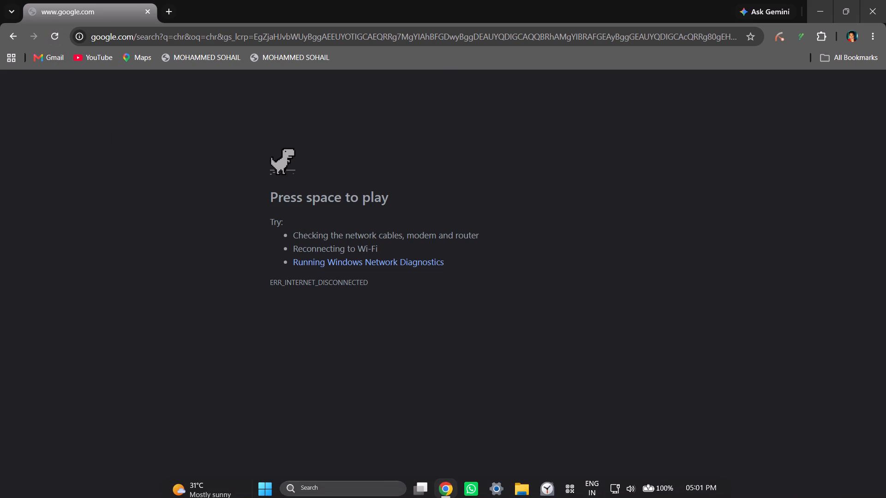
click(59, 44)
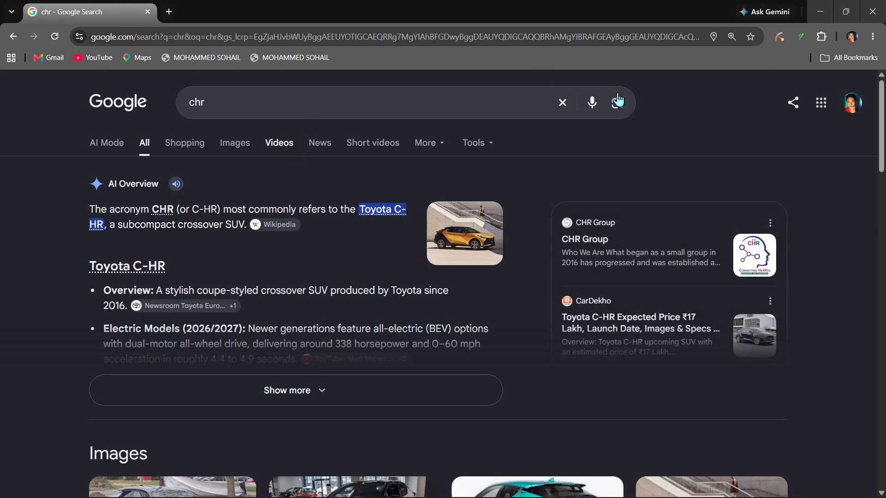
Search Google for content rewards and open the Content Rewards website.
click(565, 96)
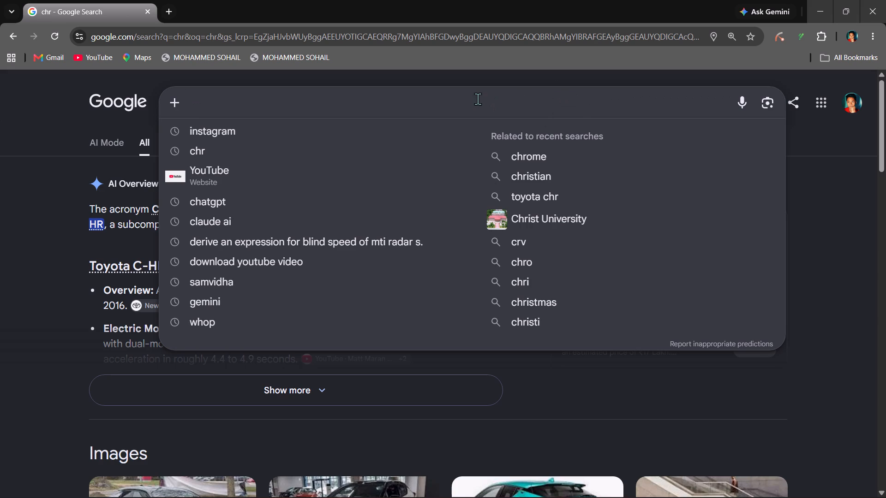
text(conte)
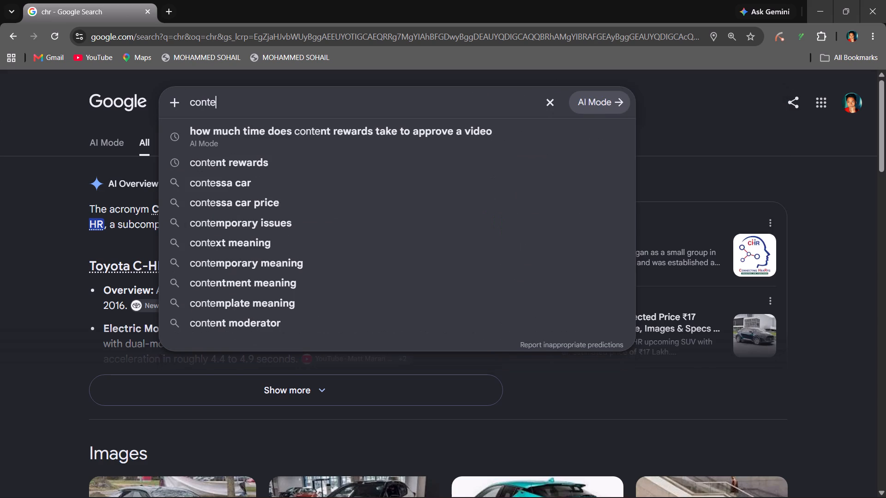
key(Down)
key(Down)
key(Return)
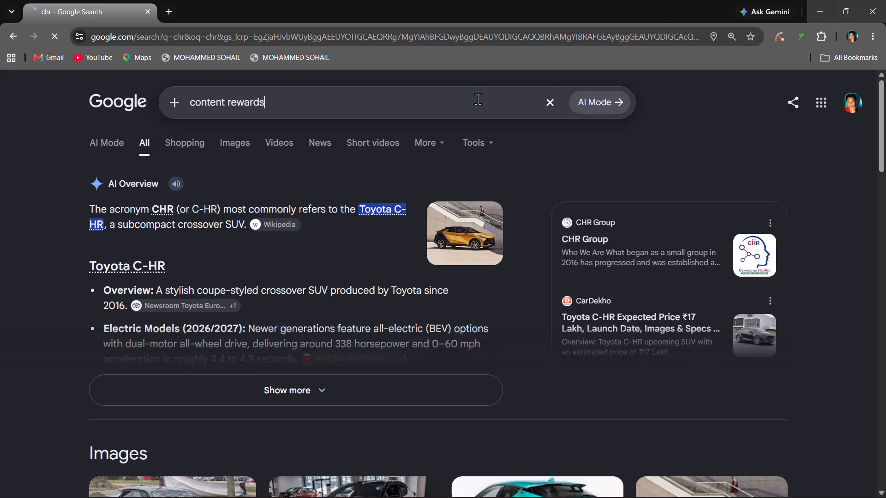
click(198, 200)
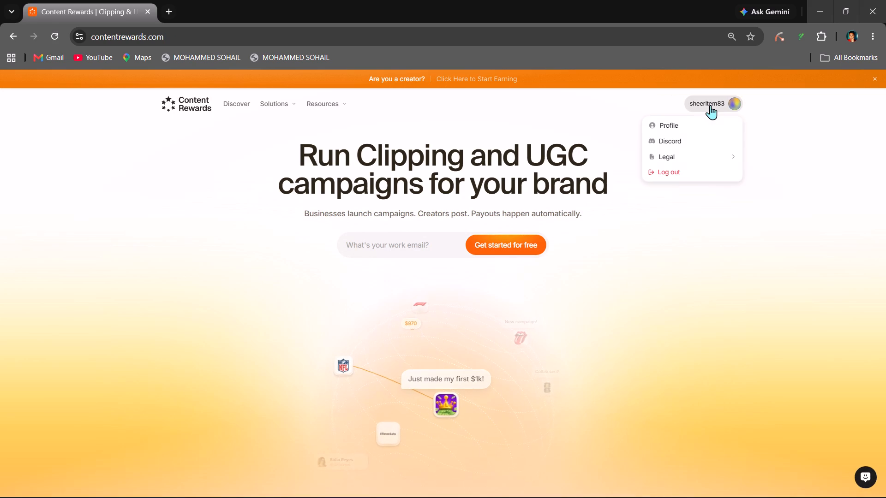
Go to the signed-in account's profile on Content Rewards.
click(710, 105)
click(710, 105)
click(688, 122)
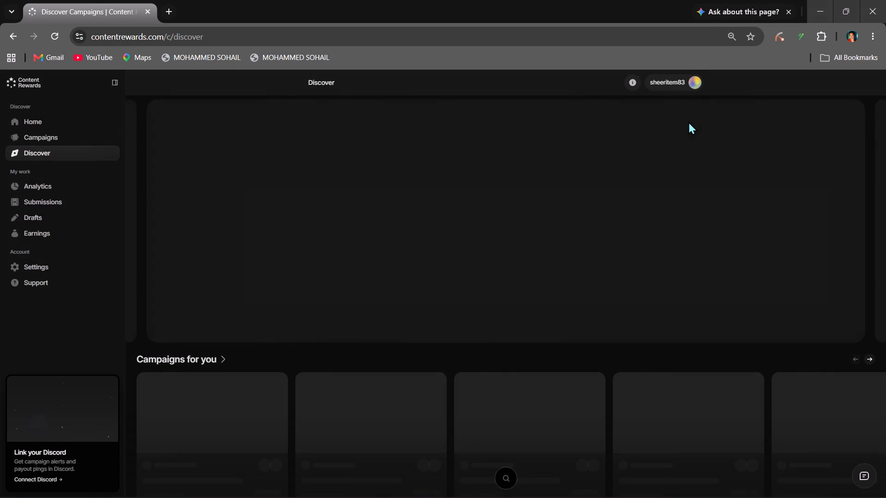
click(169, 10)
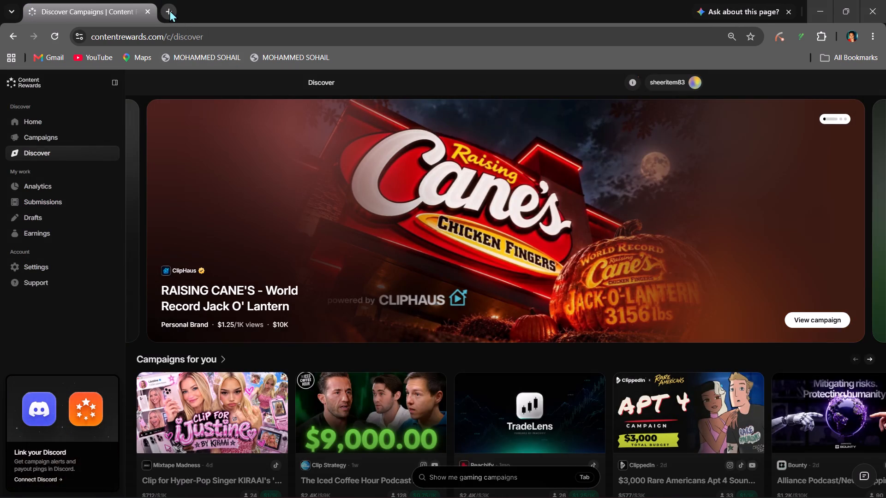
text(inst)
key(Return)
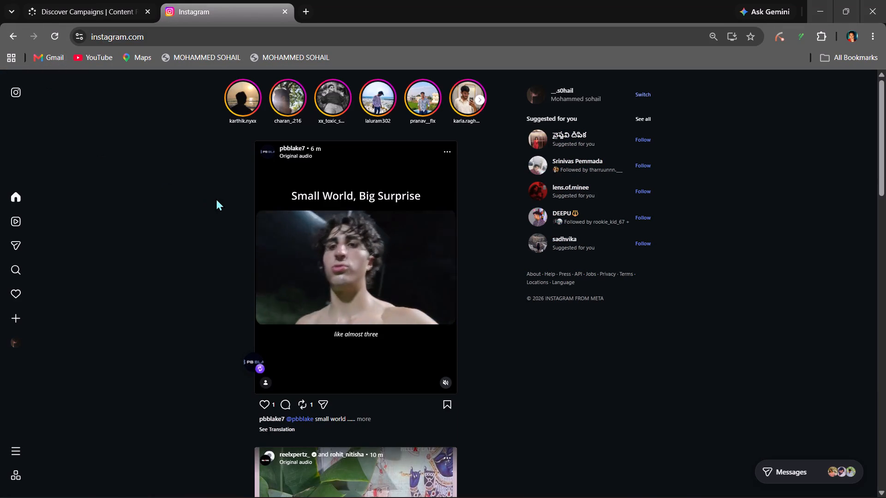
click(266, 402)
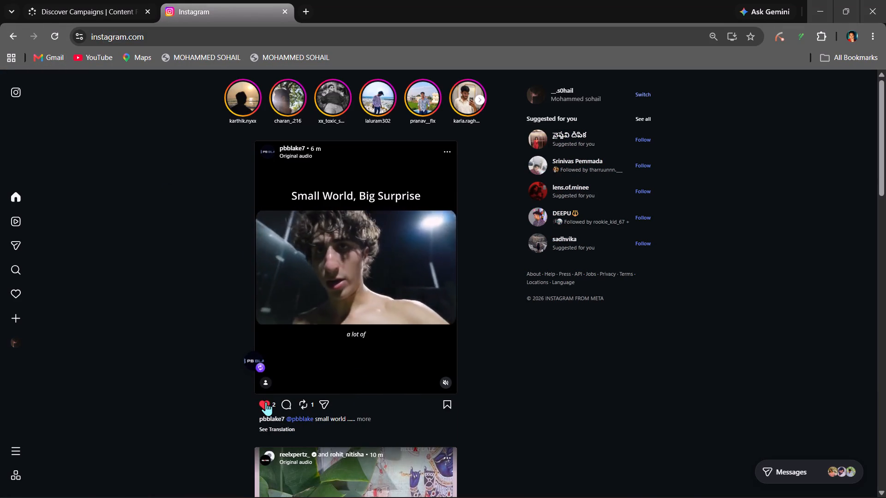
click(449, 153)
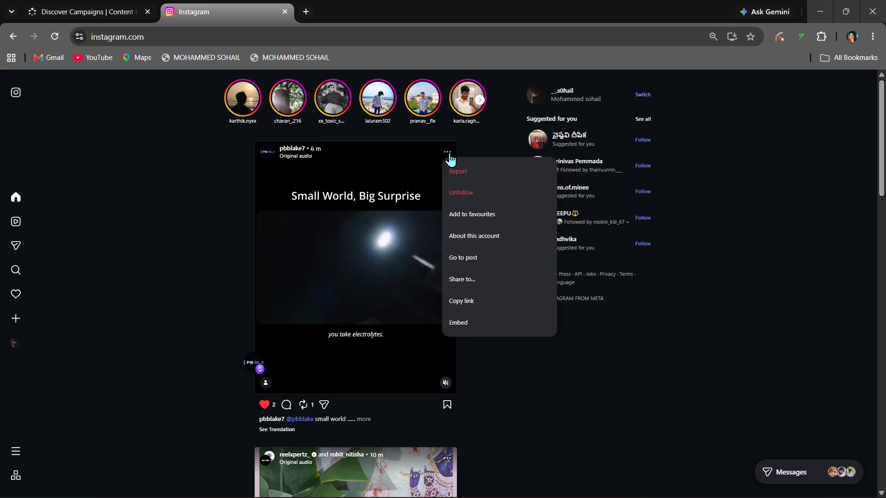
click(454, 302)
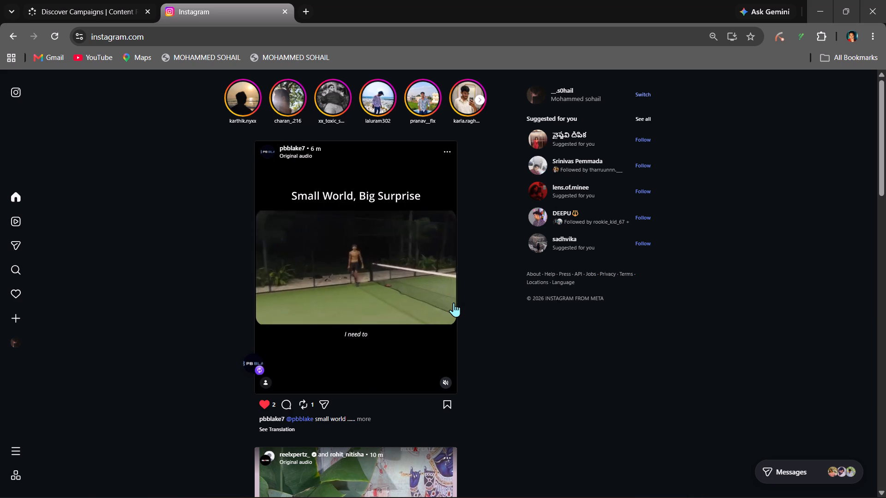
Return to Content Rewards and open the clip submission form for the PB Blake Official Clipping Campaign.
click(86, 10)
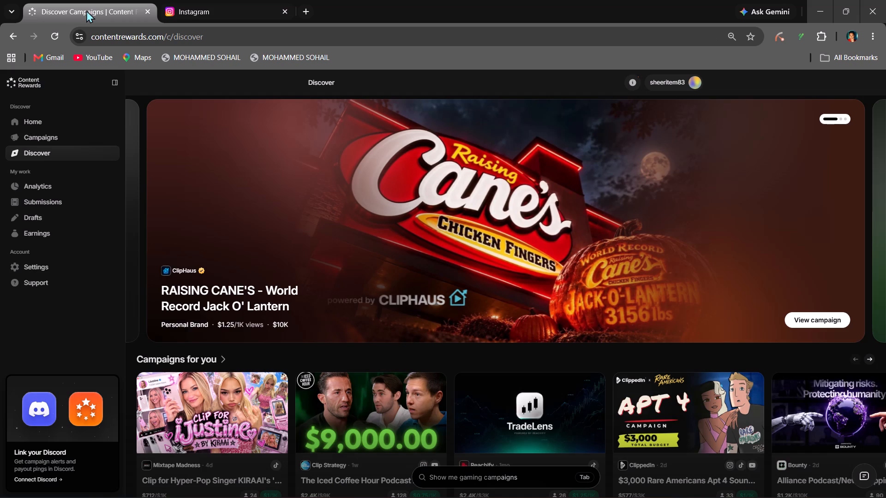
click(29, 131)
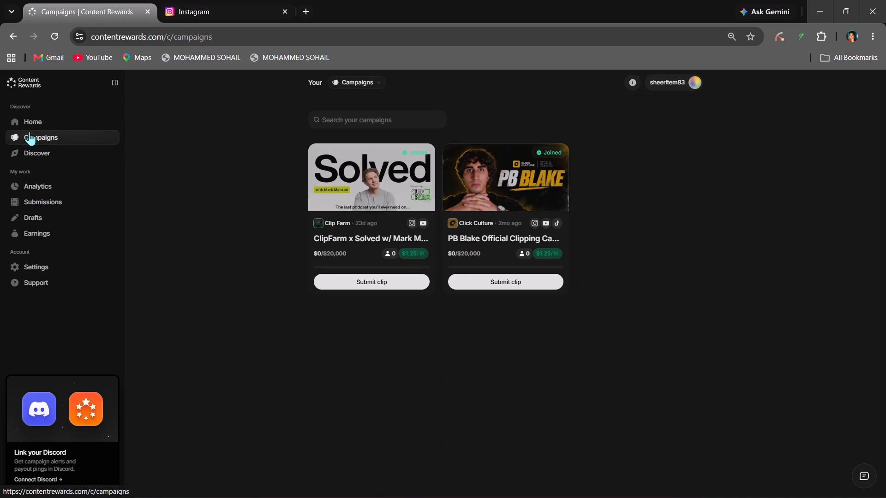
click(512, 282)
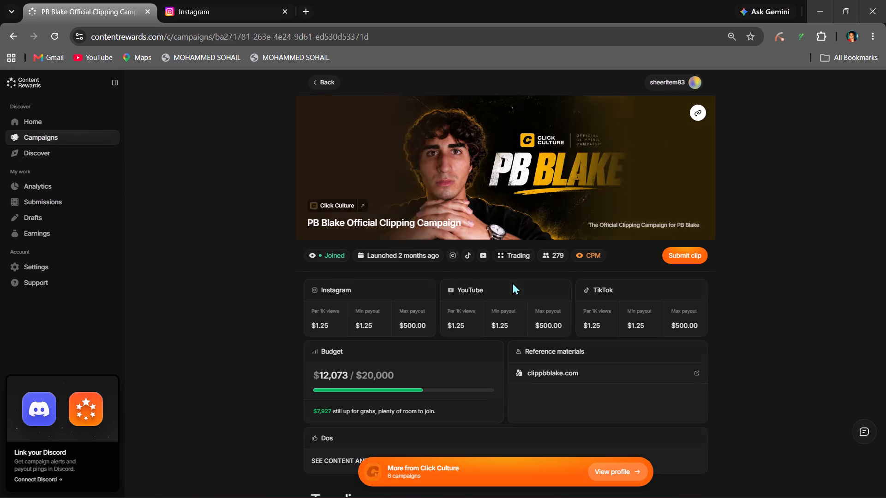
scroll(340, 429, down, 2)
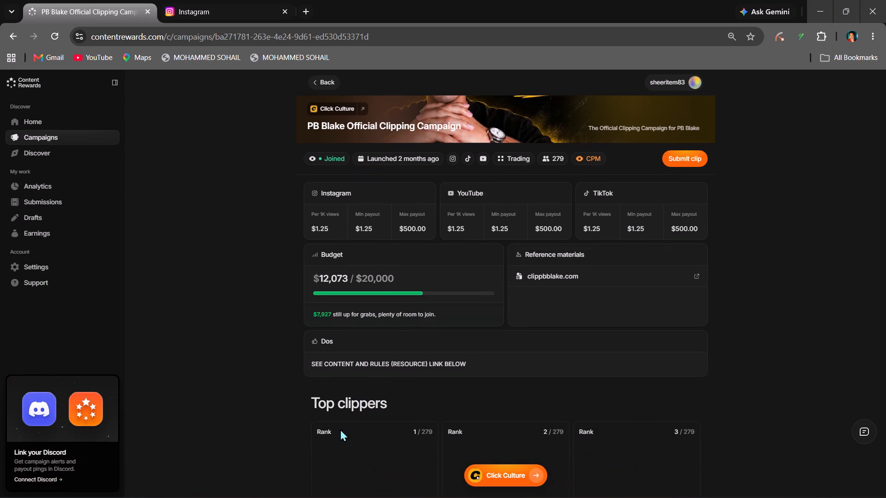
click(680, 158)
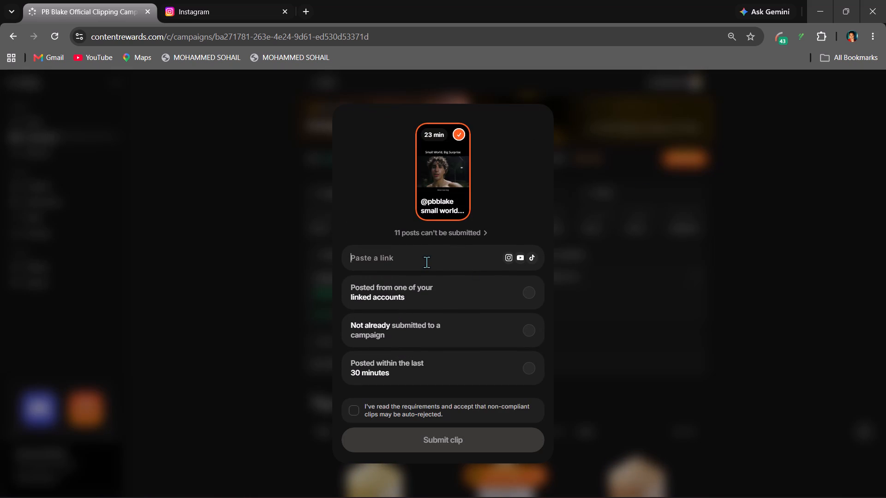
Paste the "Small World, Big Surprise" post's link, accept the campaign requirements, and submit the clip to the PB Blake Official Clipping Campaign.
key(ctrl+v)
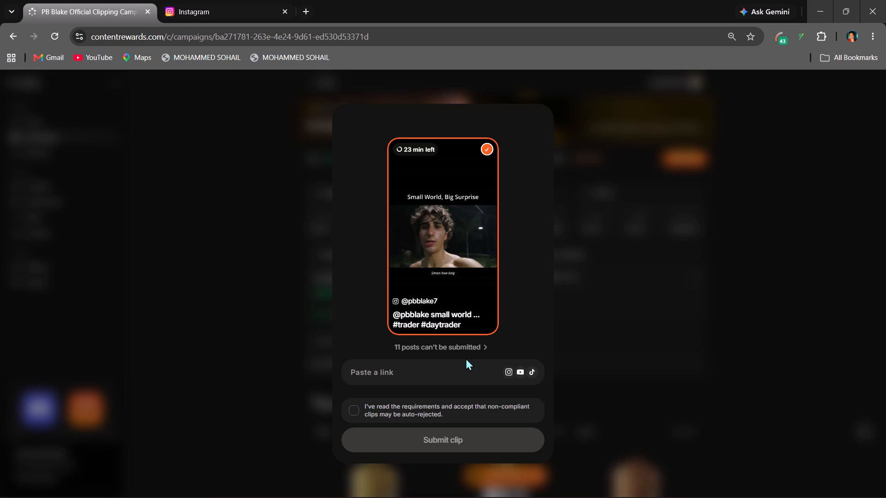
scroll(466, 358, down, 2)
click(350, 410)
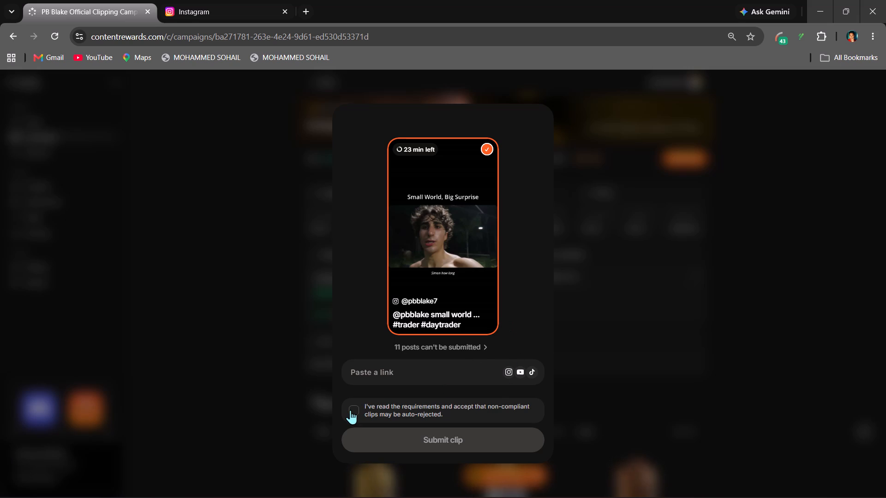
scroll(436, 401, down, 2)
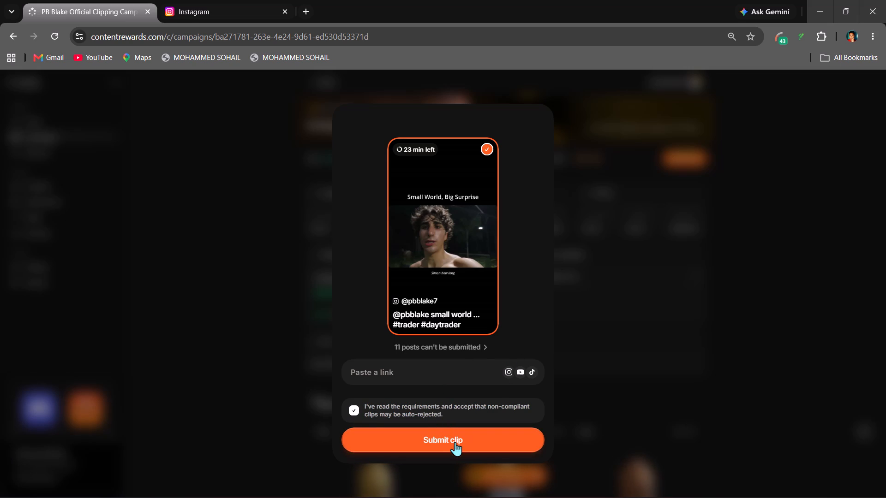
click(455, 442)
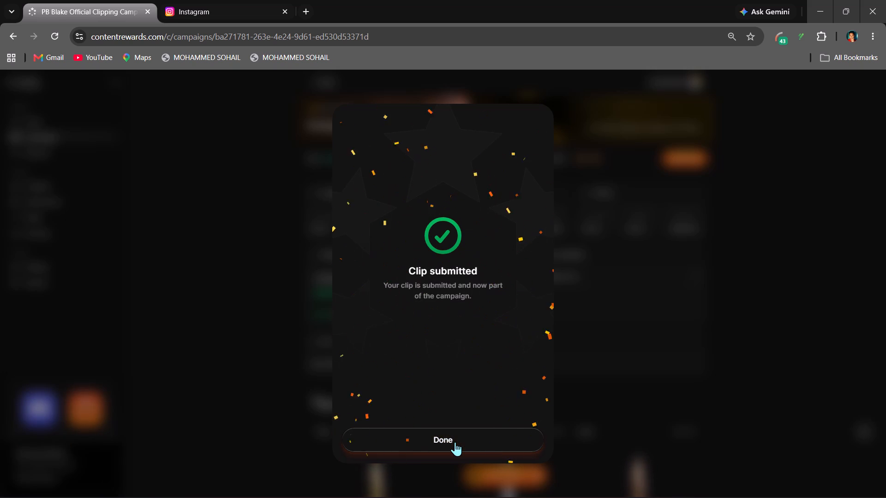
click(455, 442)
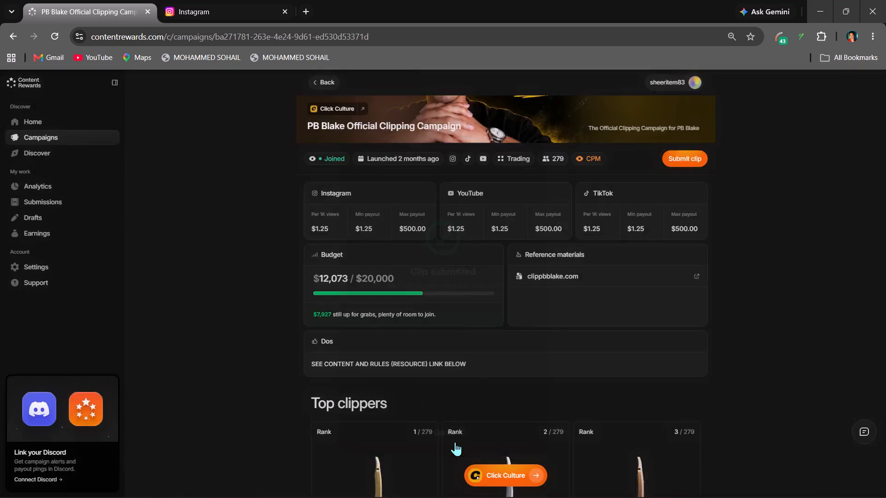
Decline the invitation to join Click Culture's Discord and skip it for now.
click(443, 380)
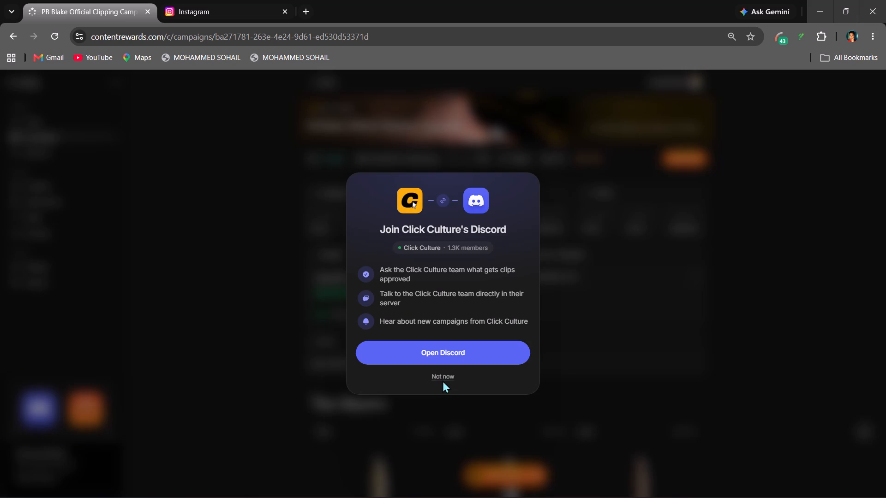
click(445, 356)
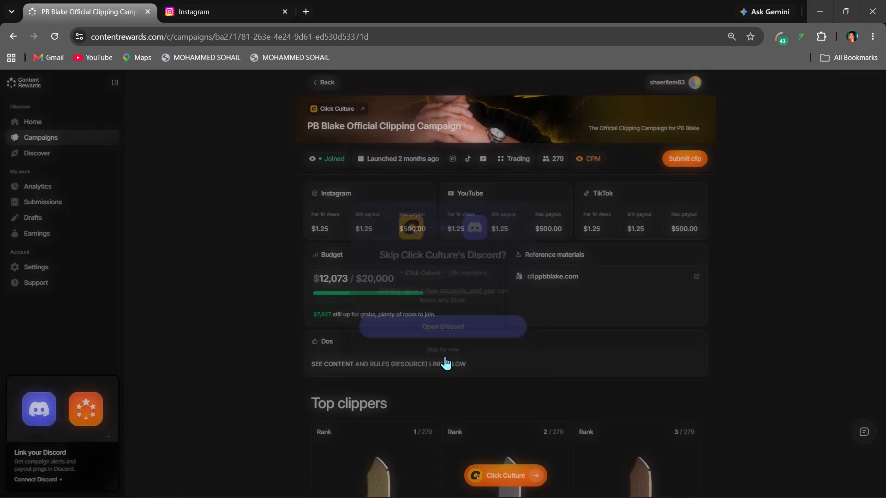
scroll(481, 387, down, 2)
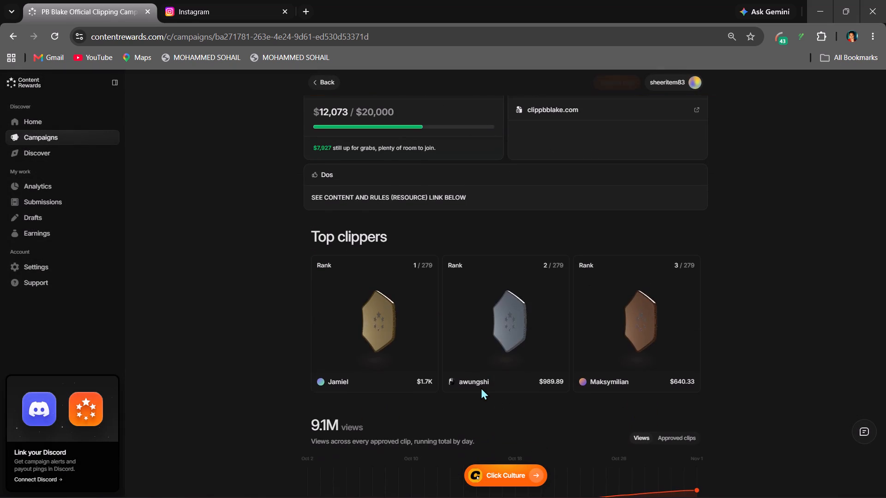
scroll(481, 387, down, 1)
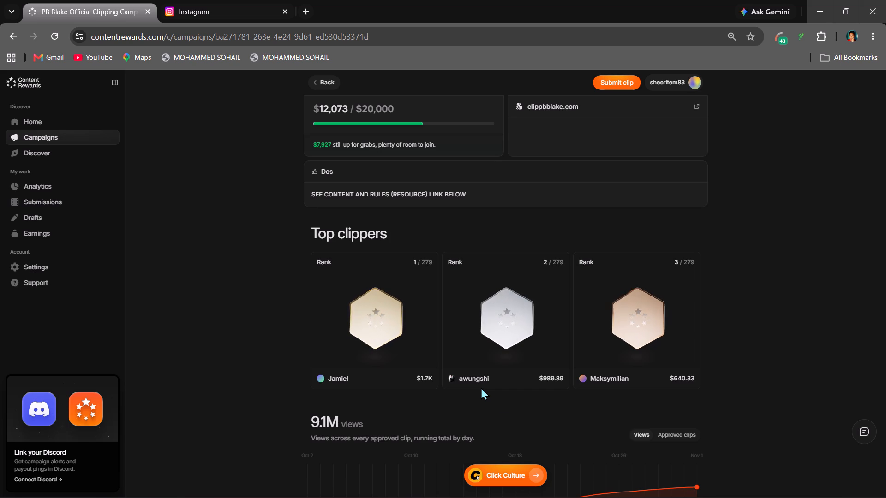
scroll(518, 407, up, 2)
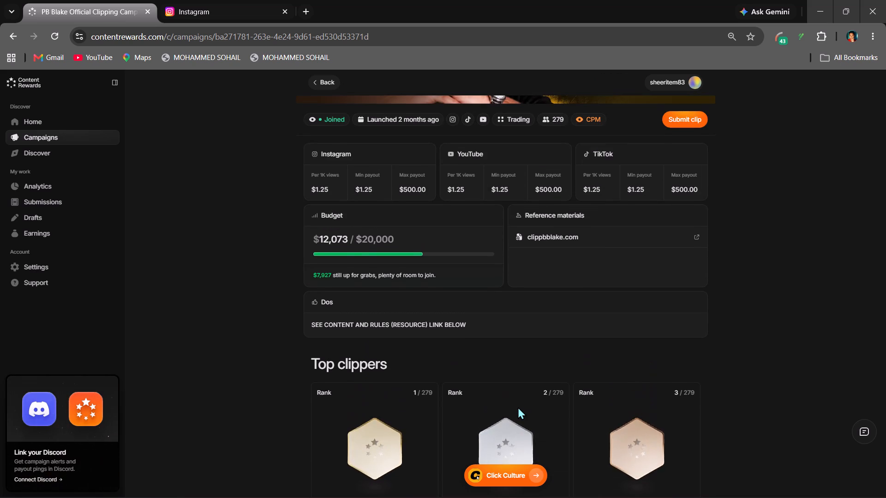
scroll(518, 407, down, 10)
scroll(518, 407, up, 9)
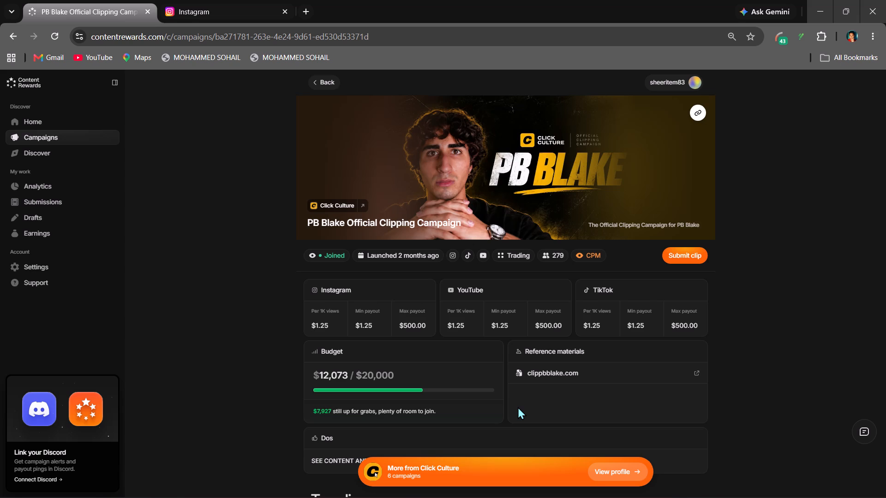
click(244, 0)
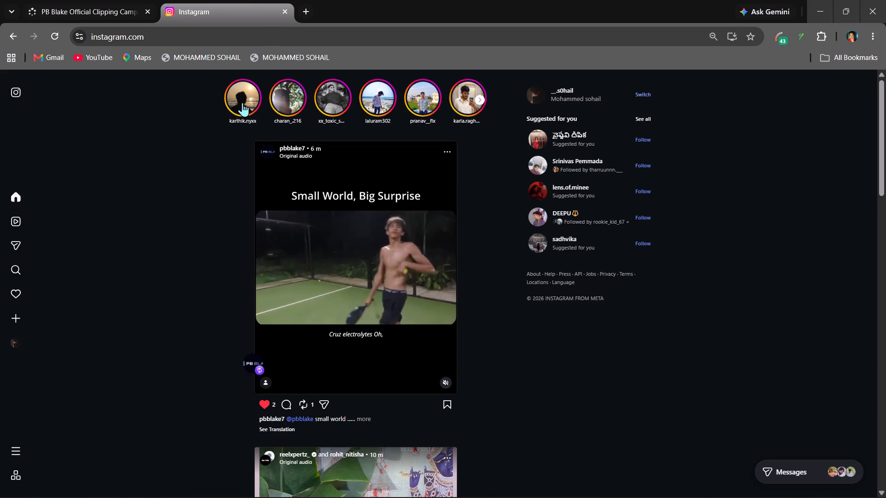
scroll(279, 240, down, 2)
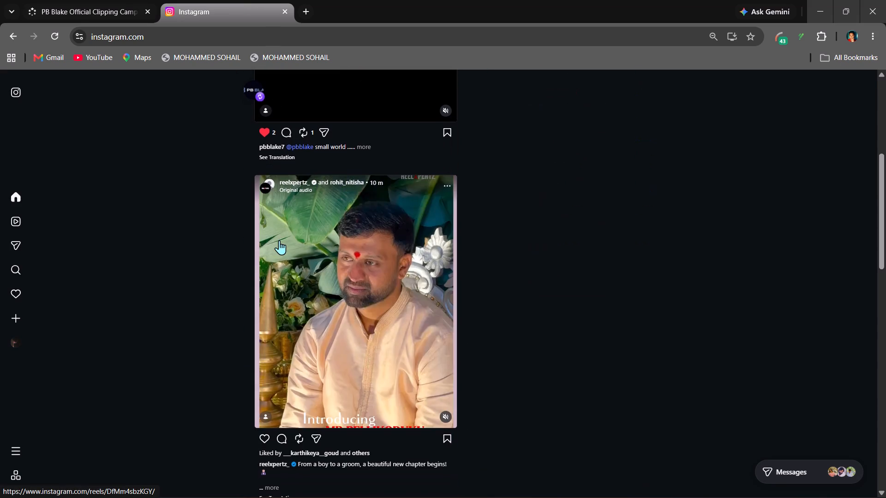
scroll(279, 240, down, 1)
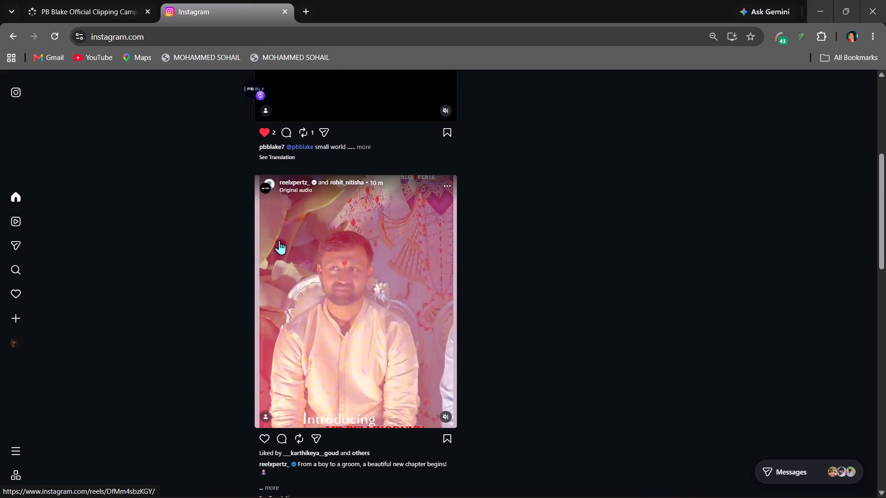